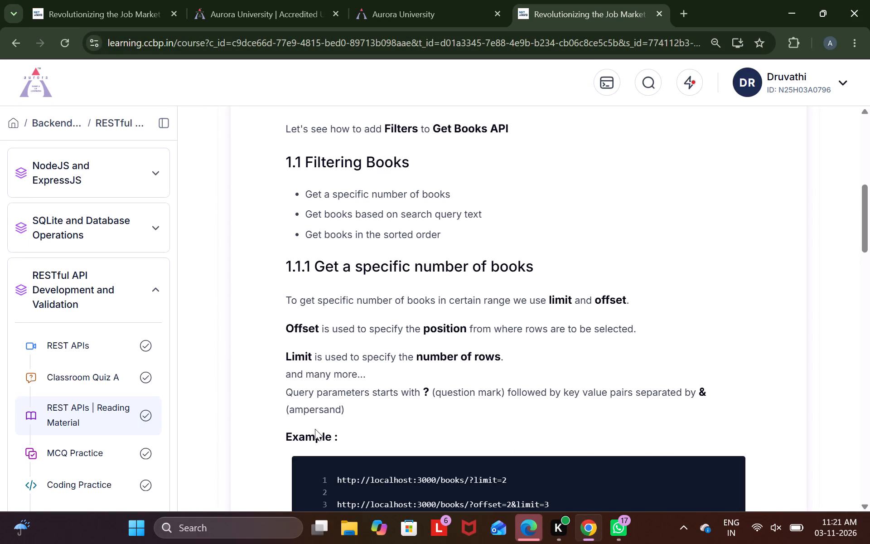
click(347, 532)
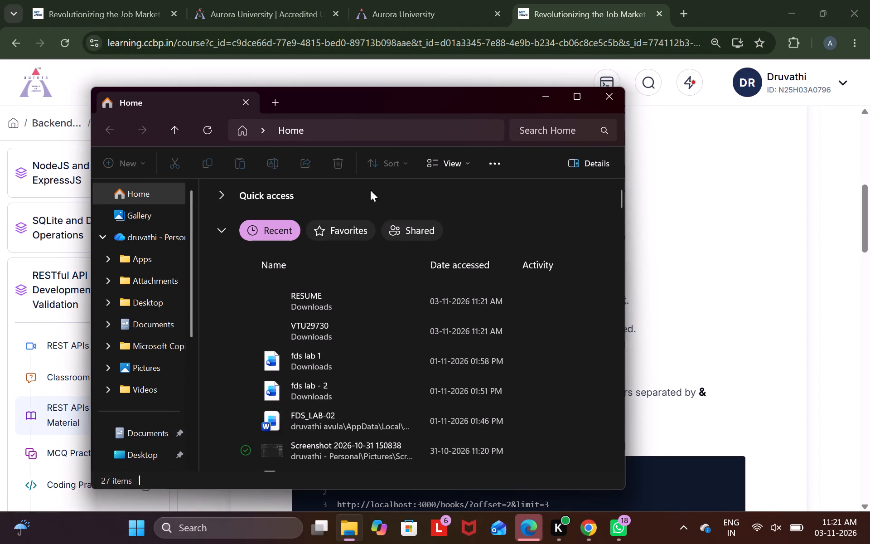
click(570, 93)
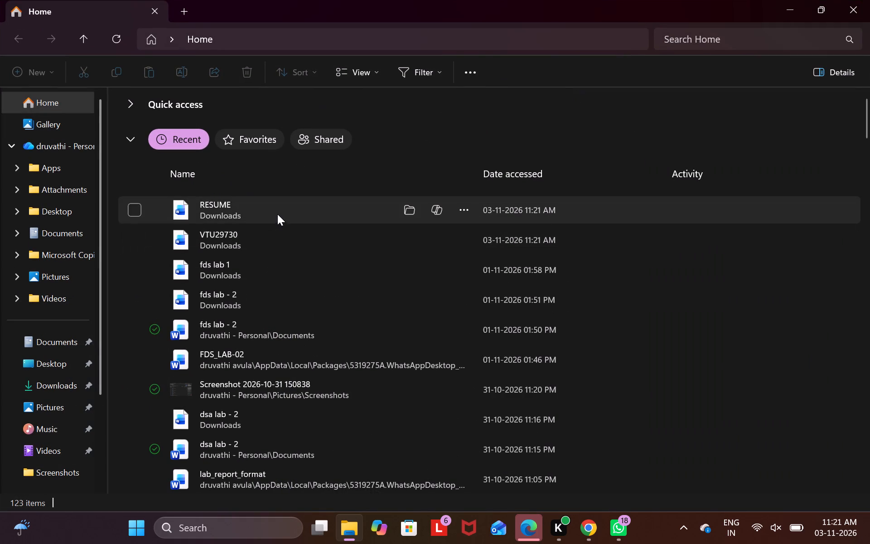
double_click(271, 233)
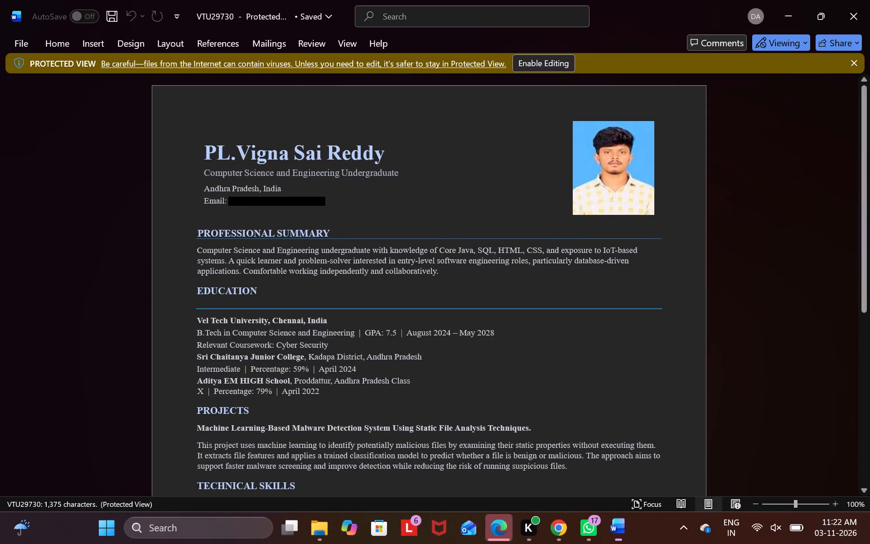
click(535, 63)
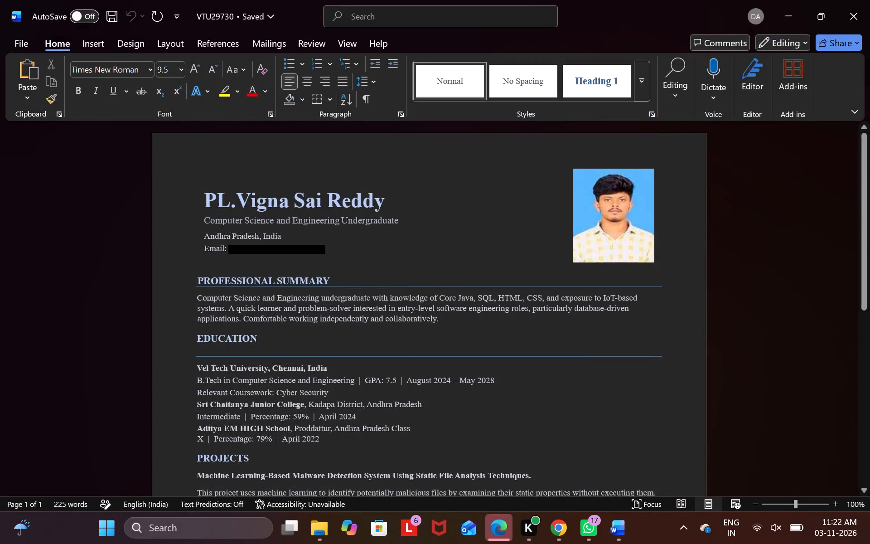
scroll(441, 277, down, 4)
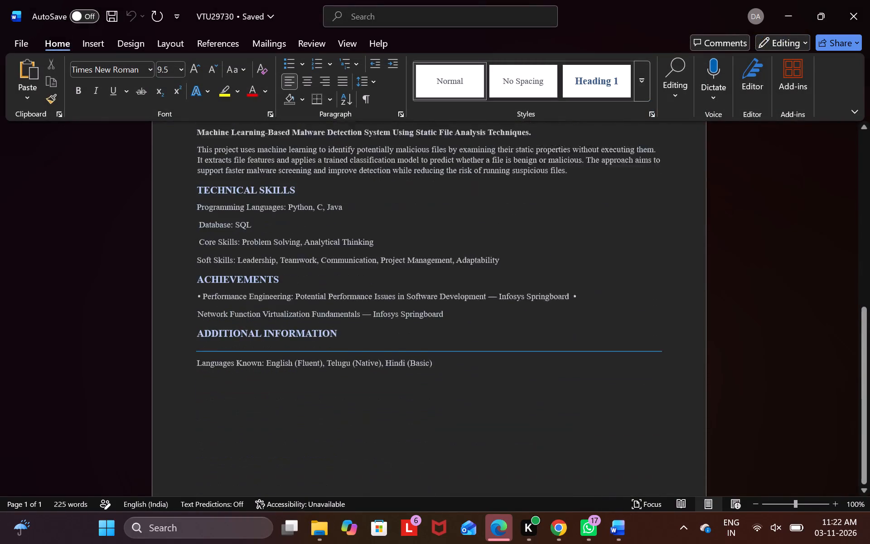
scroll(441, 277, down, 3)
scroll(441, 277, up, 2)
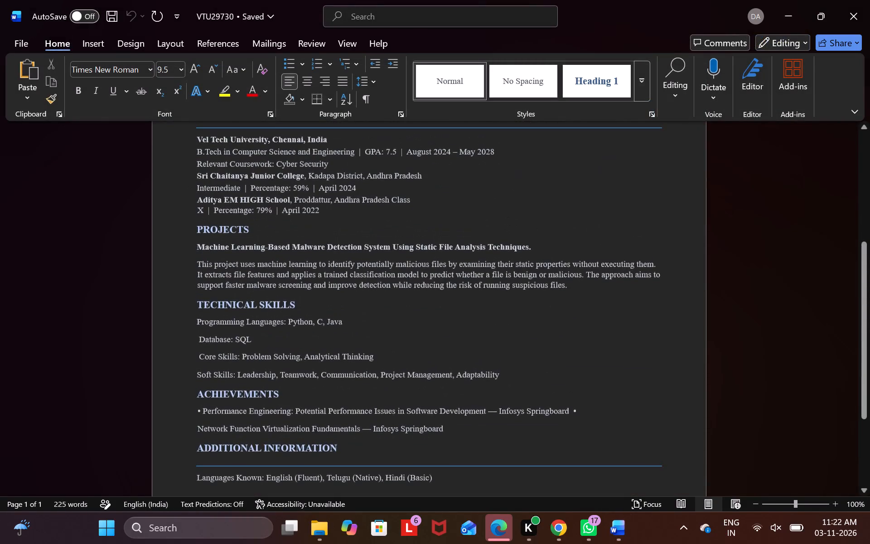
scroll(441, 277, up, 1)
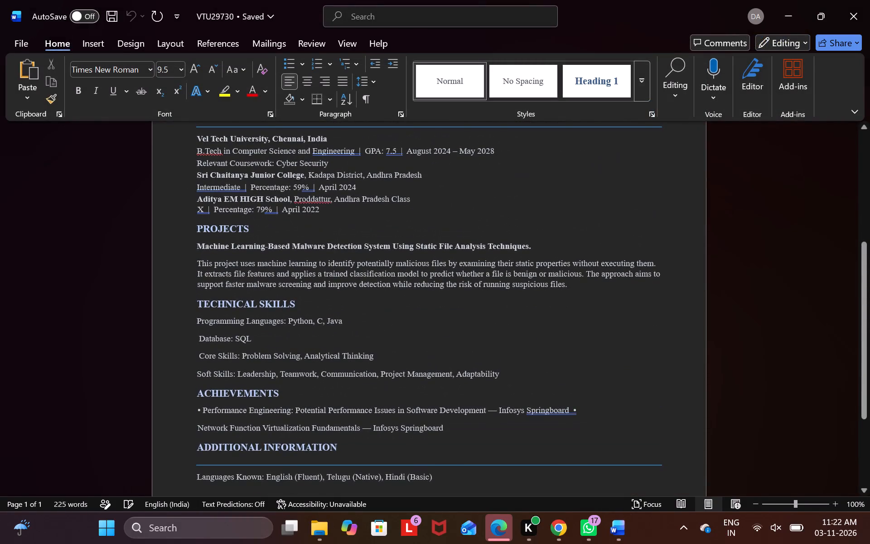
scroll(441, 277, up, 1)
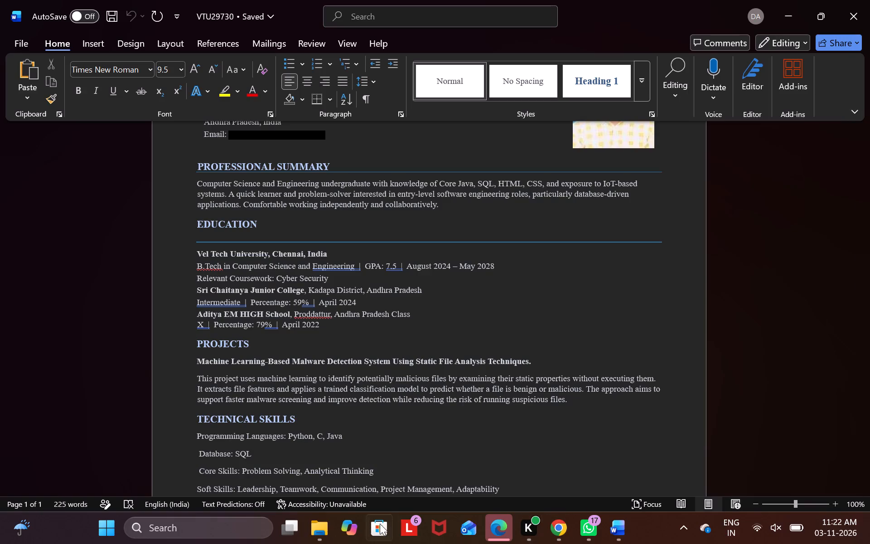
Return to File Explorer and open the RESUME document from the recent files.
click(322, 527)
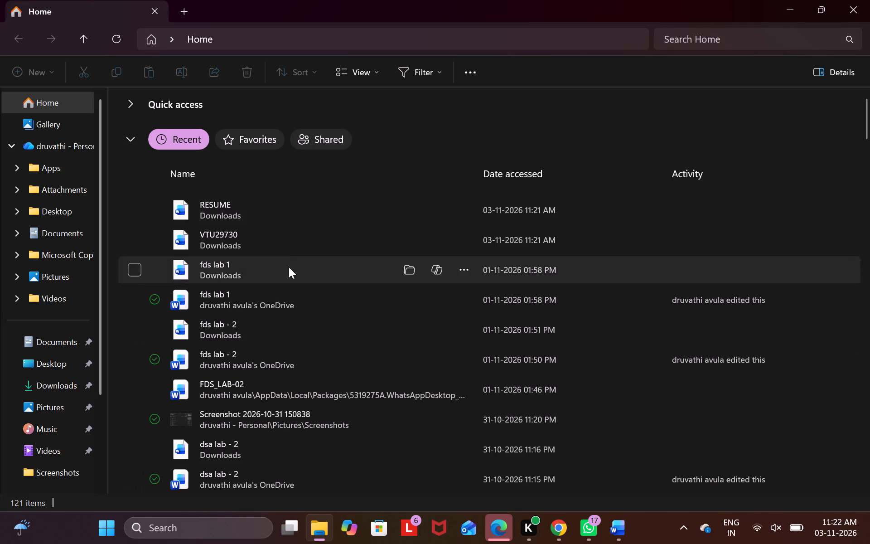
double_click(300, 201)
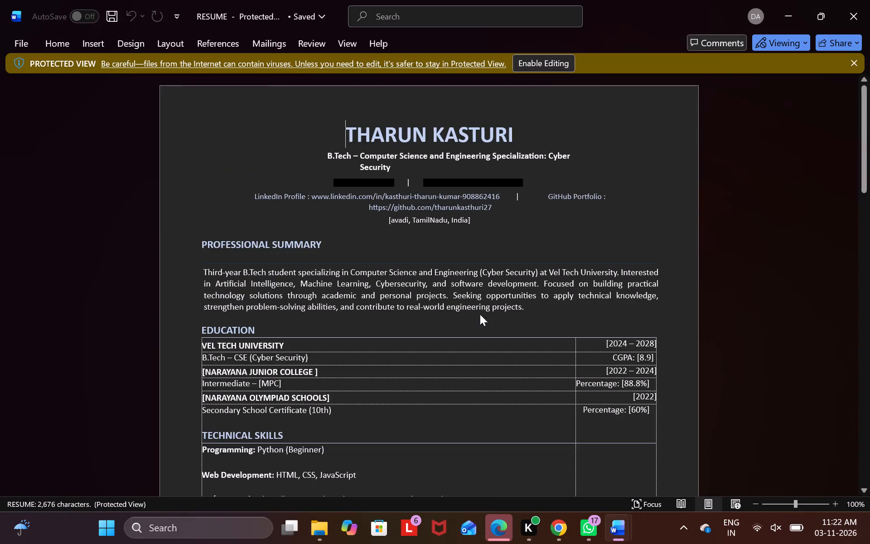
Review the RESUME document from its header through to the declaration and back to the beginning.
scroll(480, 314, down, 4)
scroll(480, 314, up, 1)
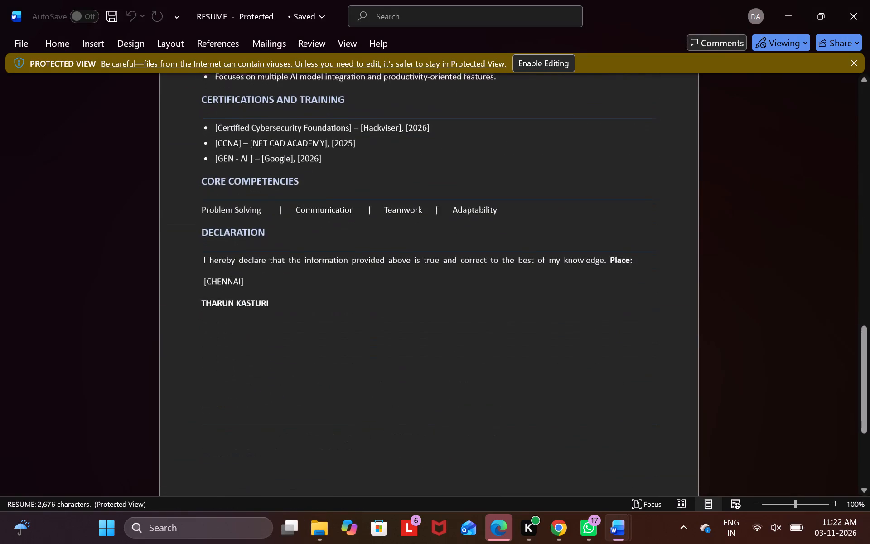
scroll(480, 314, up, 2)
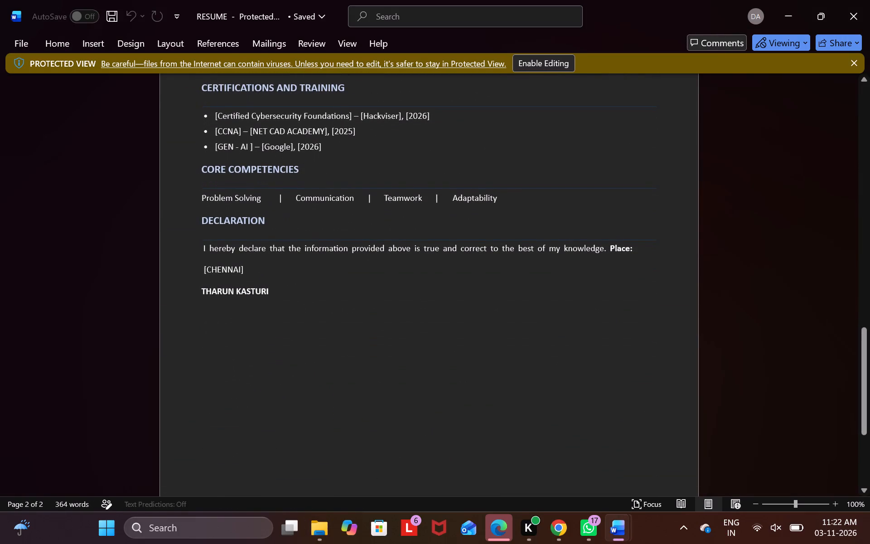
scroll(480, 314, up, 3)
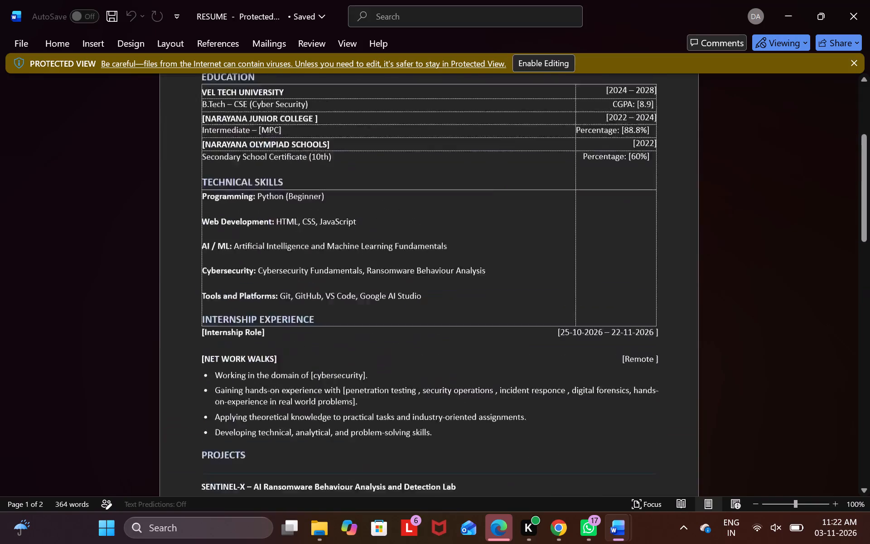
scroll(480, 314, up, 3)
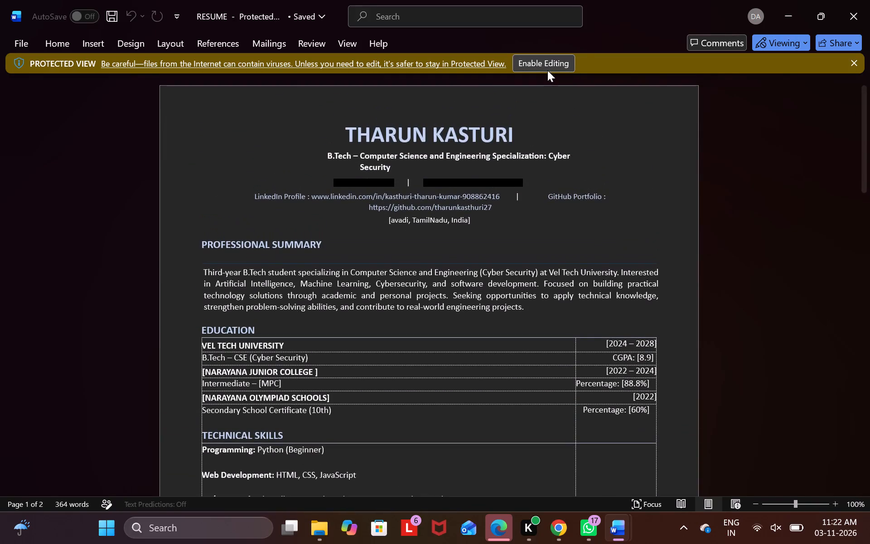
Enable editing in the RESUME document.
click(547, 63)
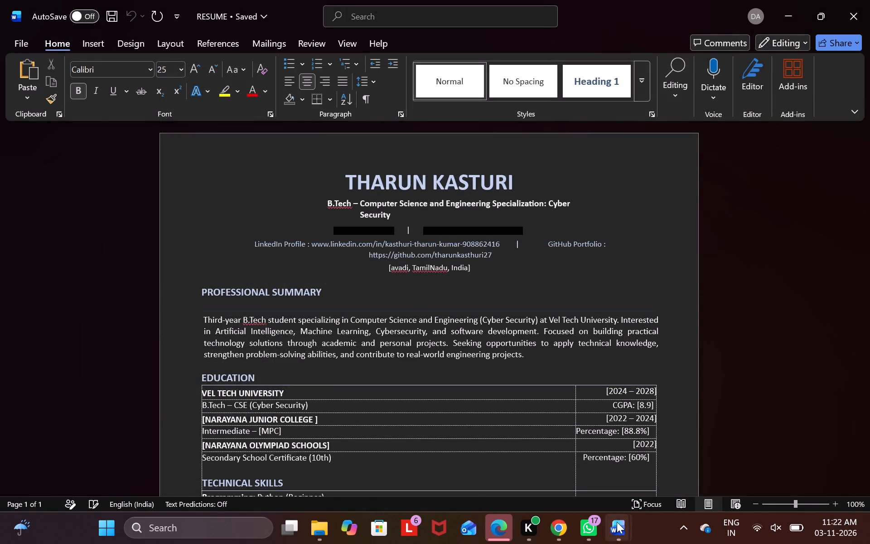
click(577, 458)
scroll(473, 274, up, 6)
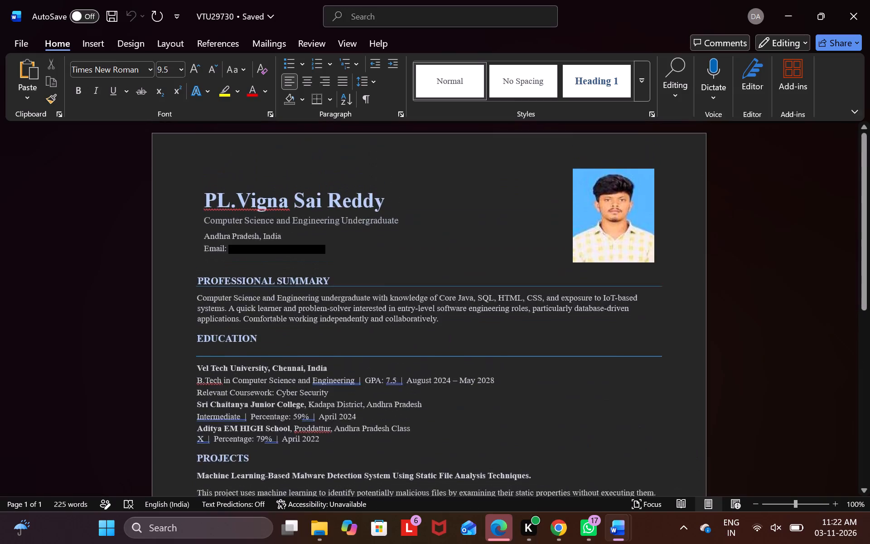
scroll(473, 274, up, 9)
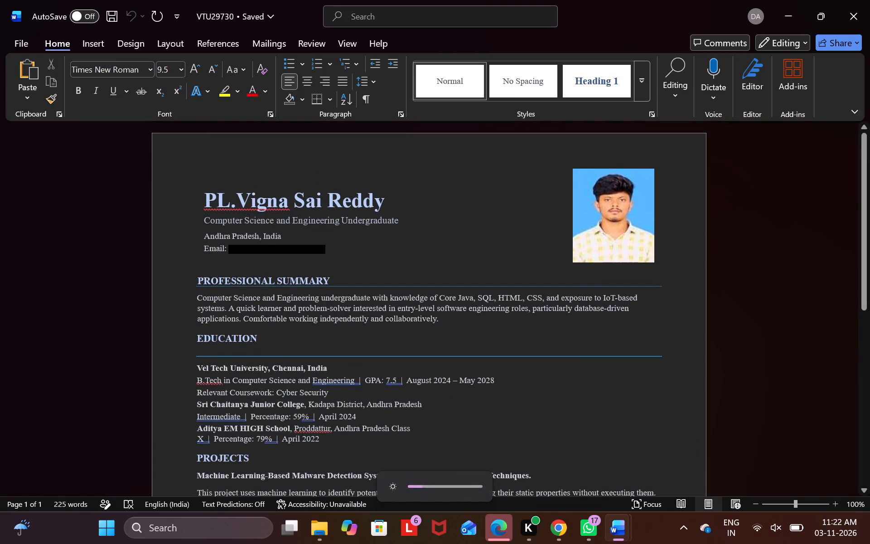
click(653, 457)
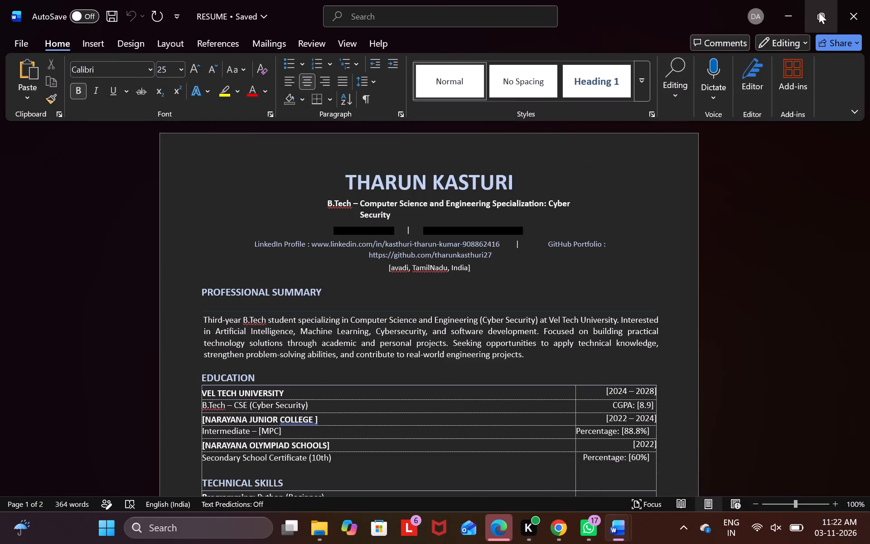
click(754, 56)
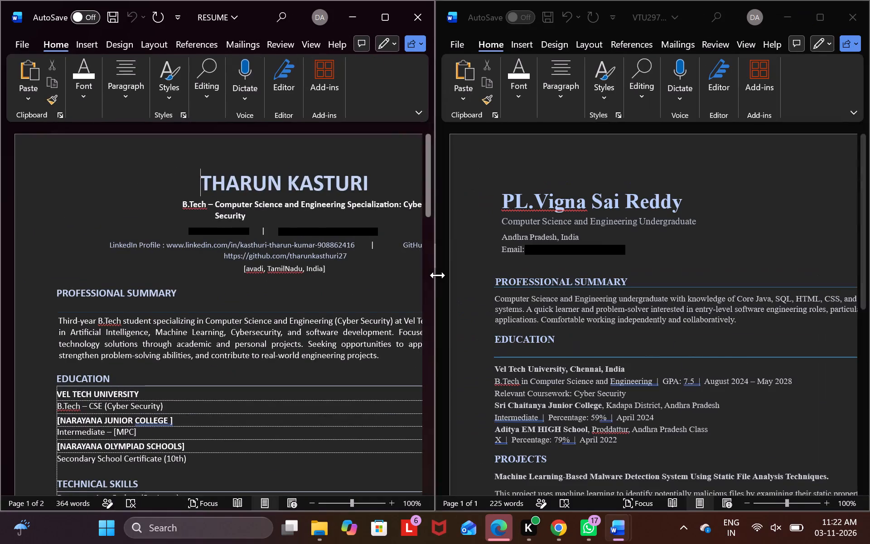
drag(434, 289, 483, 289)
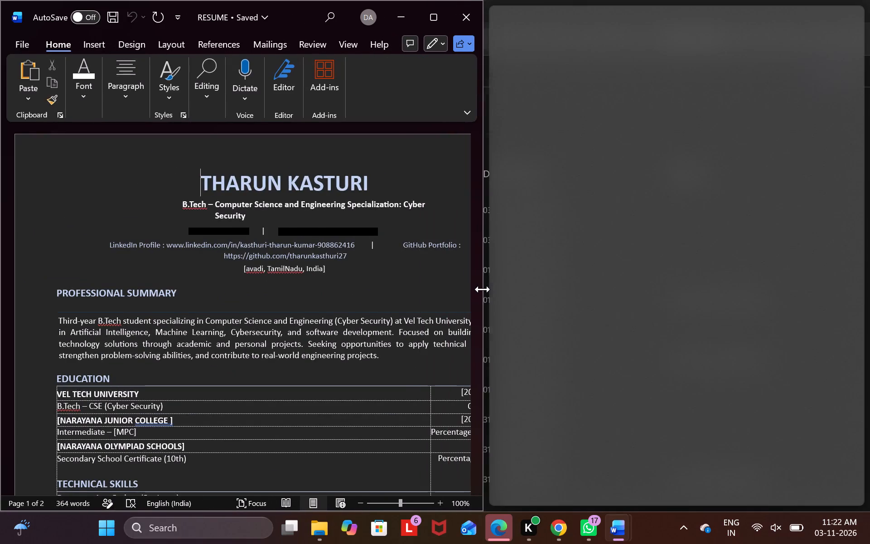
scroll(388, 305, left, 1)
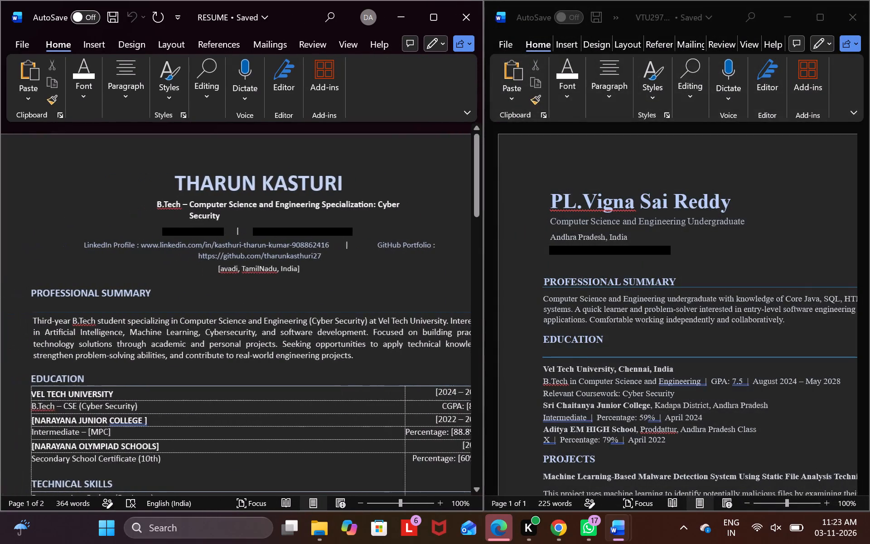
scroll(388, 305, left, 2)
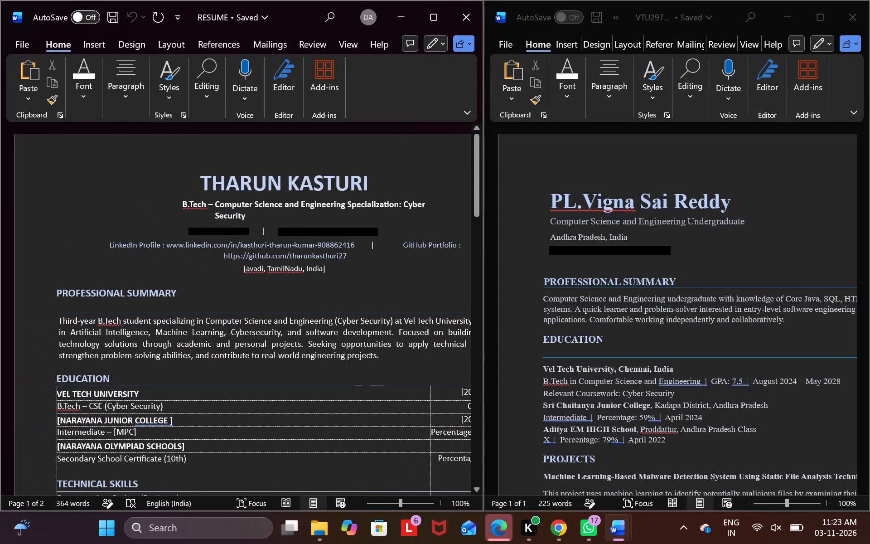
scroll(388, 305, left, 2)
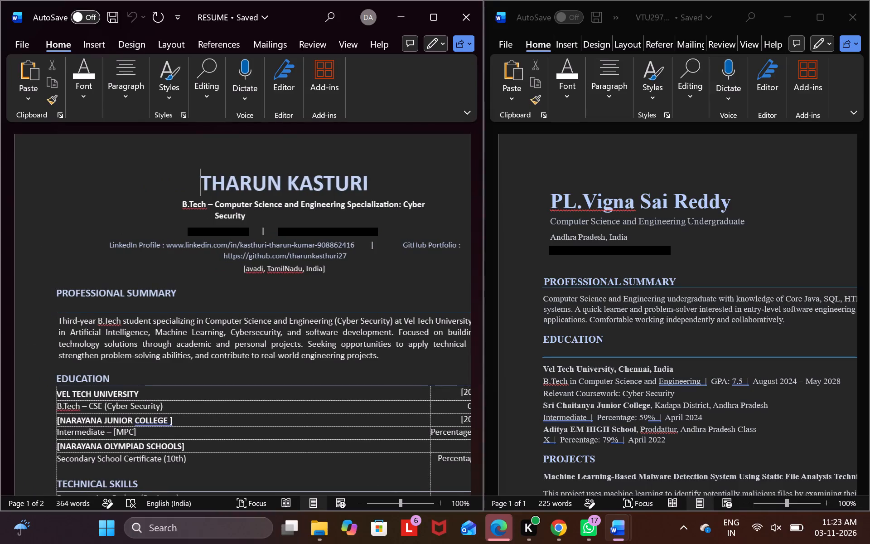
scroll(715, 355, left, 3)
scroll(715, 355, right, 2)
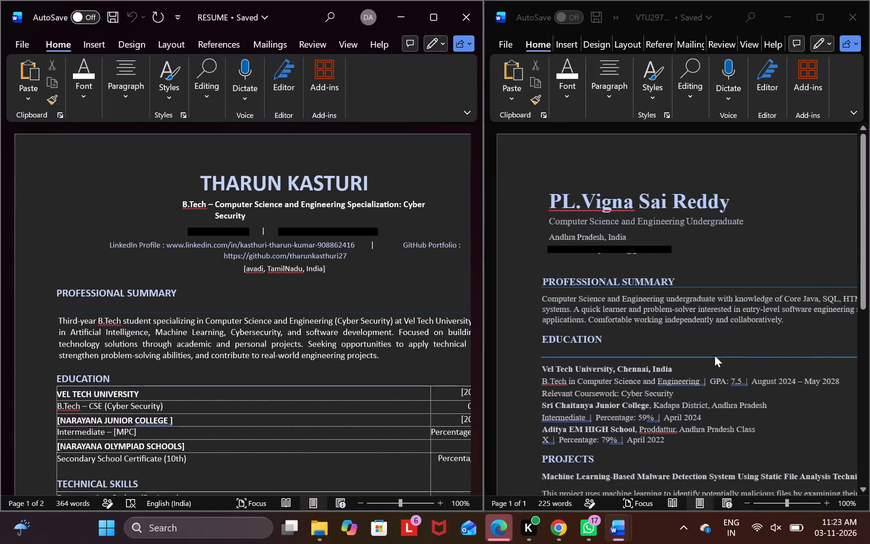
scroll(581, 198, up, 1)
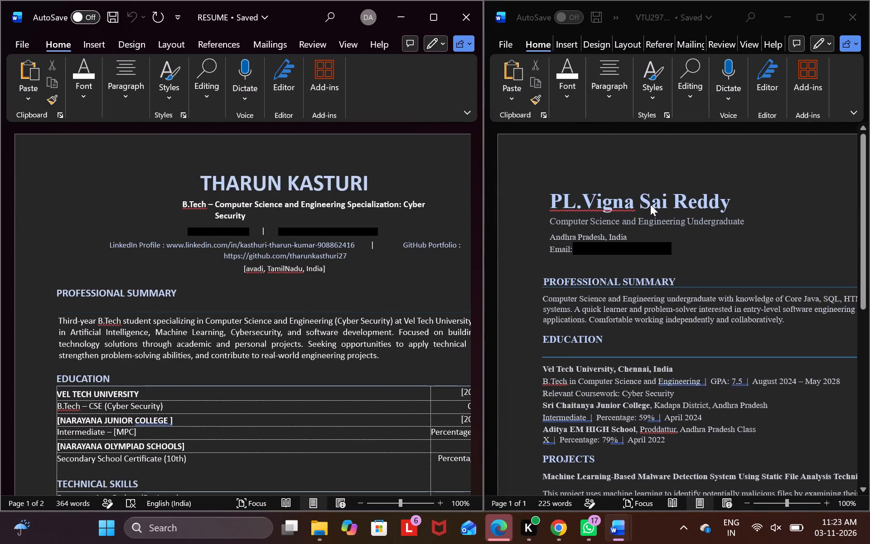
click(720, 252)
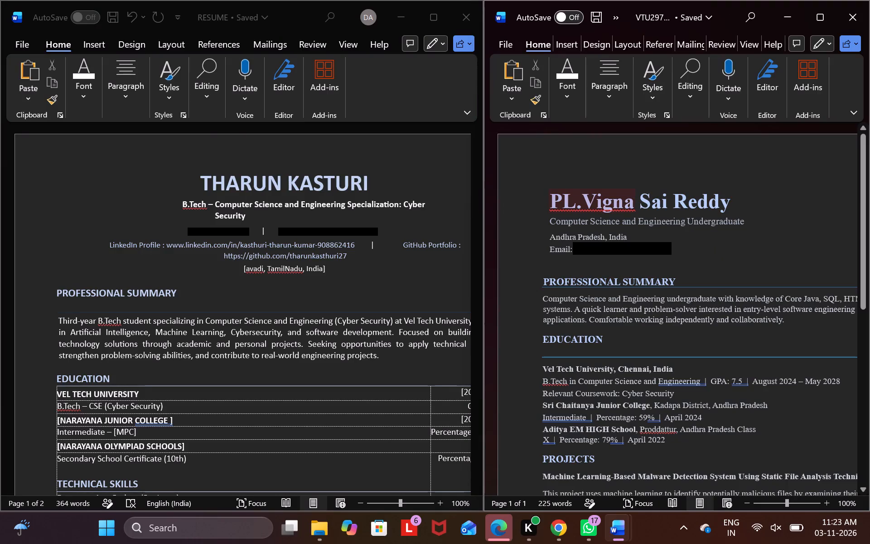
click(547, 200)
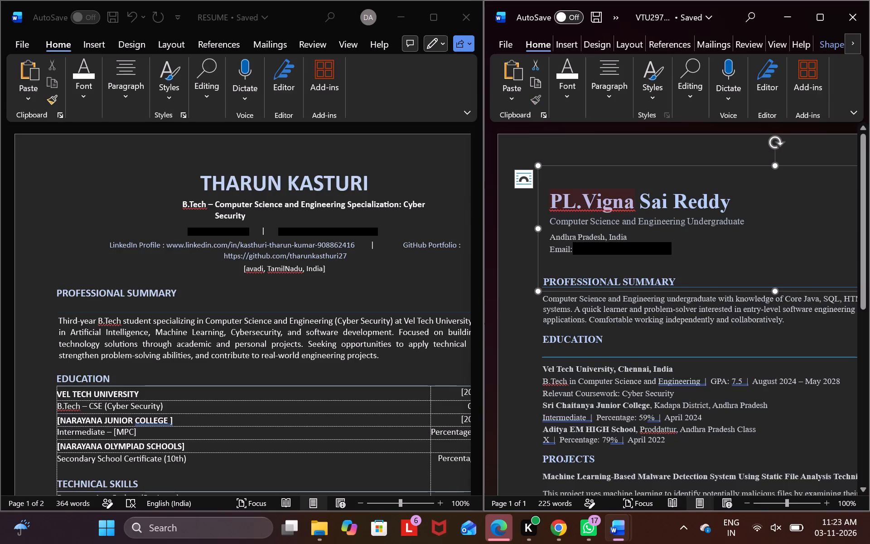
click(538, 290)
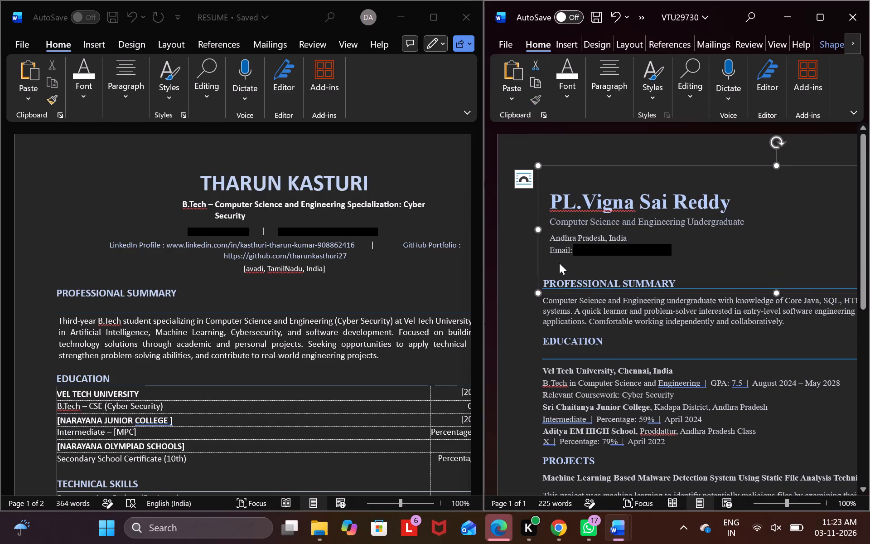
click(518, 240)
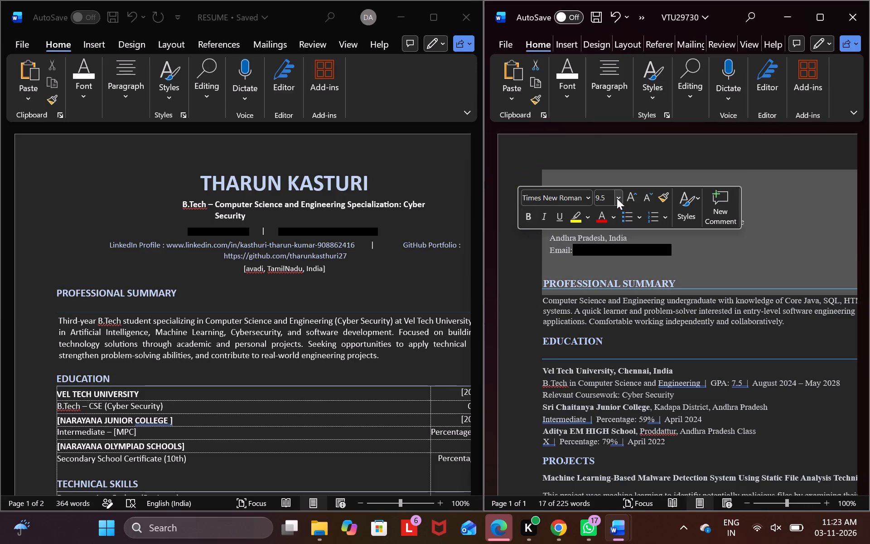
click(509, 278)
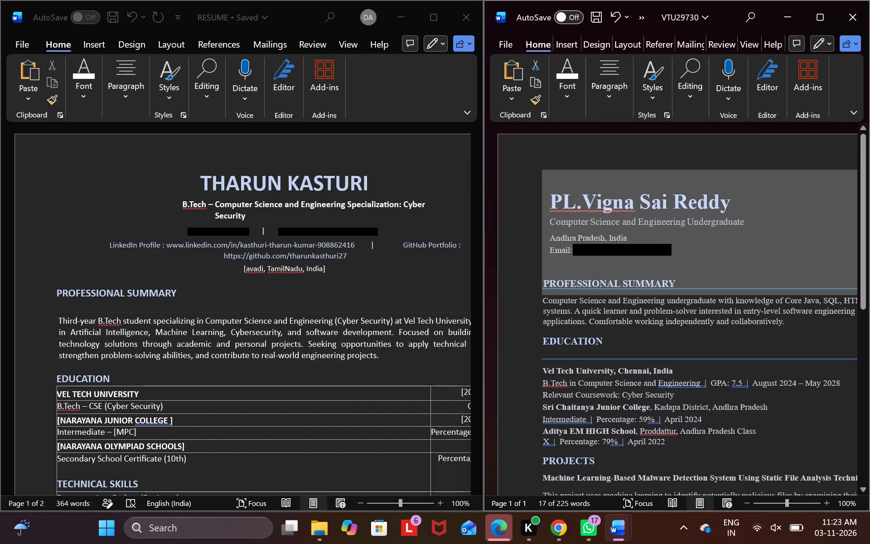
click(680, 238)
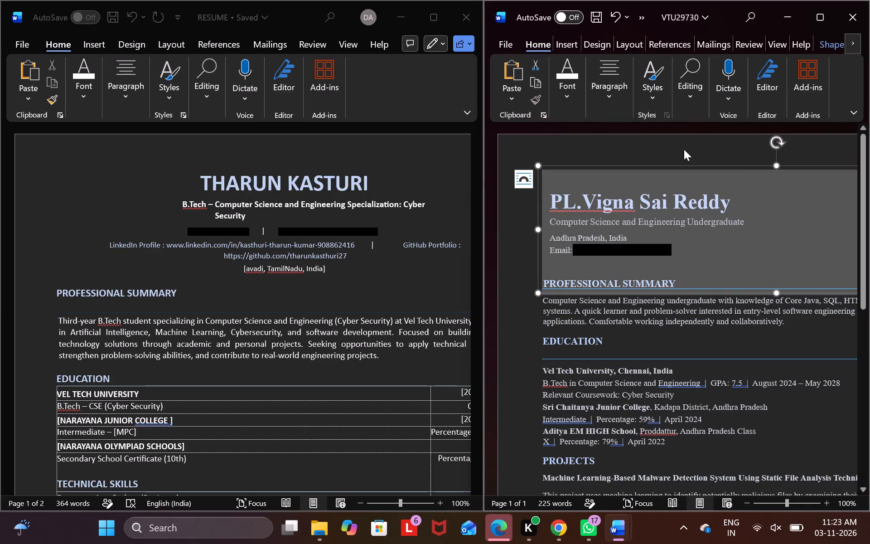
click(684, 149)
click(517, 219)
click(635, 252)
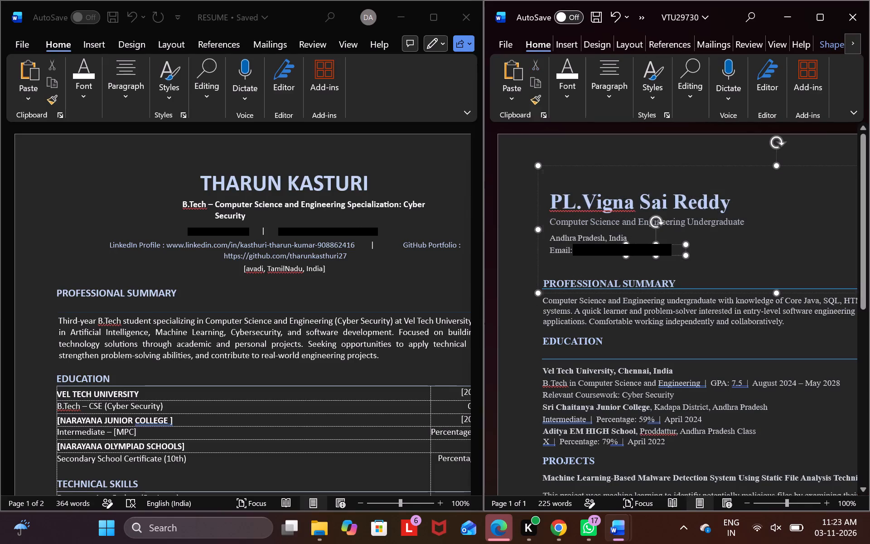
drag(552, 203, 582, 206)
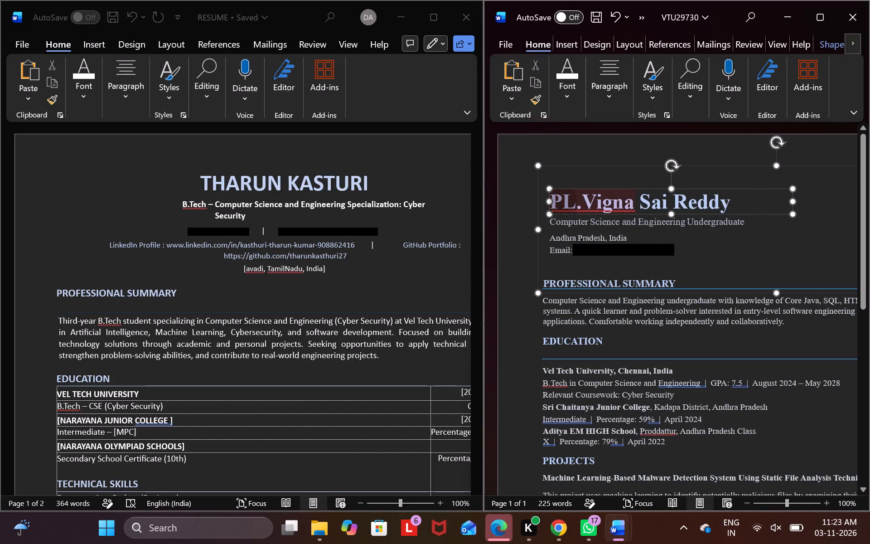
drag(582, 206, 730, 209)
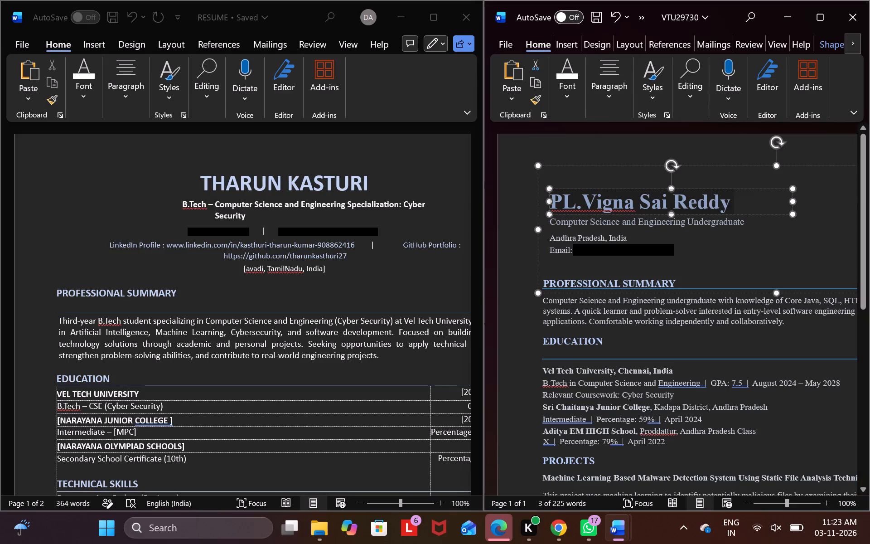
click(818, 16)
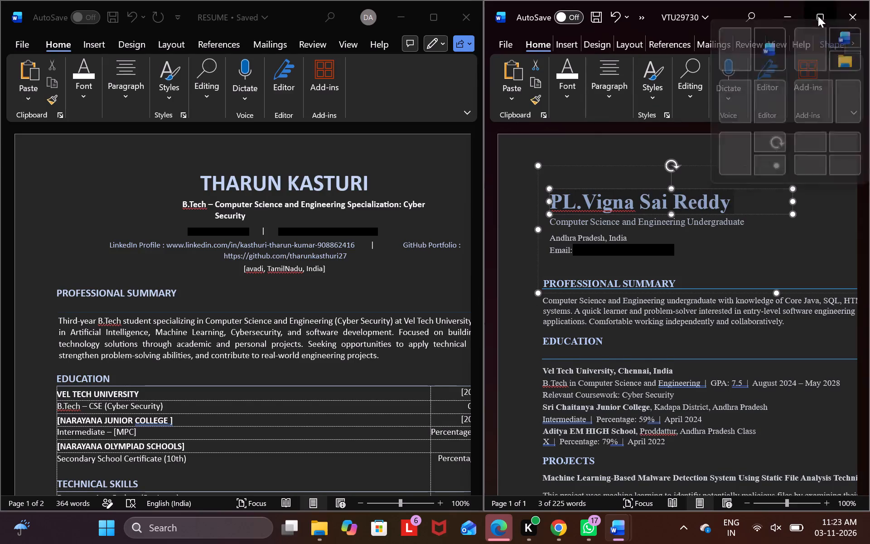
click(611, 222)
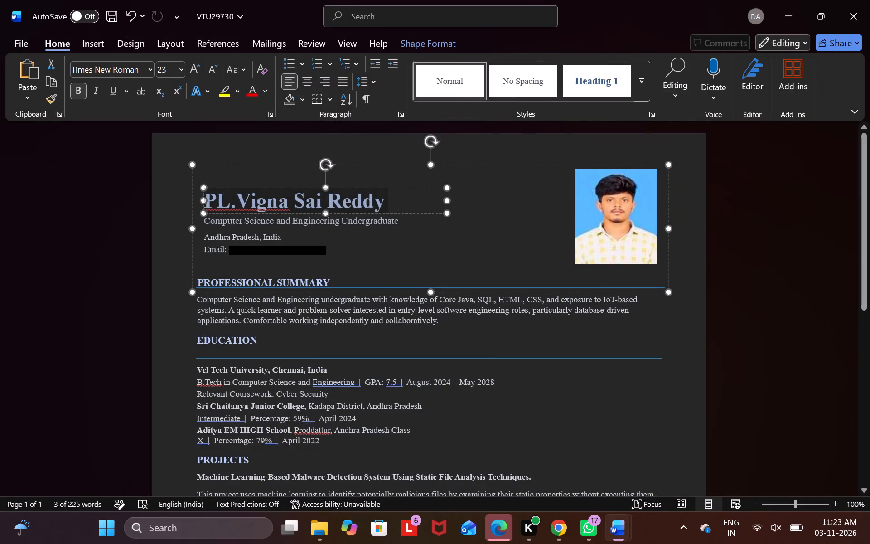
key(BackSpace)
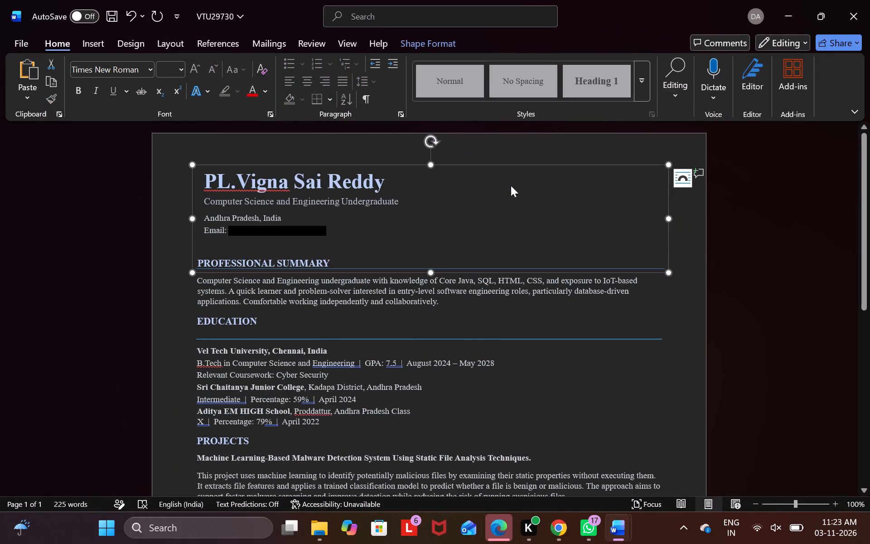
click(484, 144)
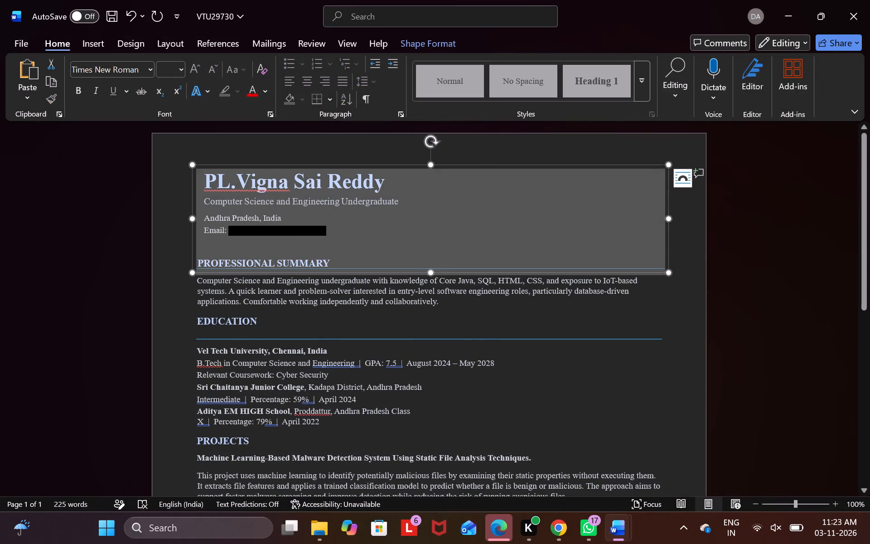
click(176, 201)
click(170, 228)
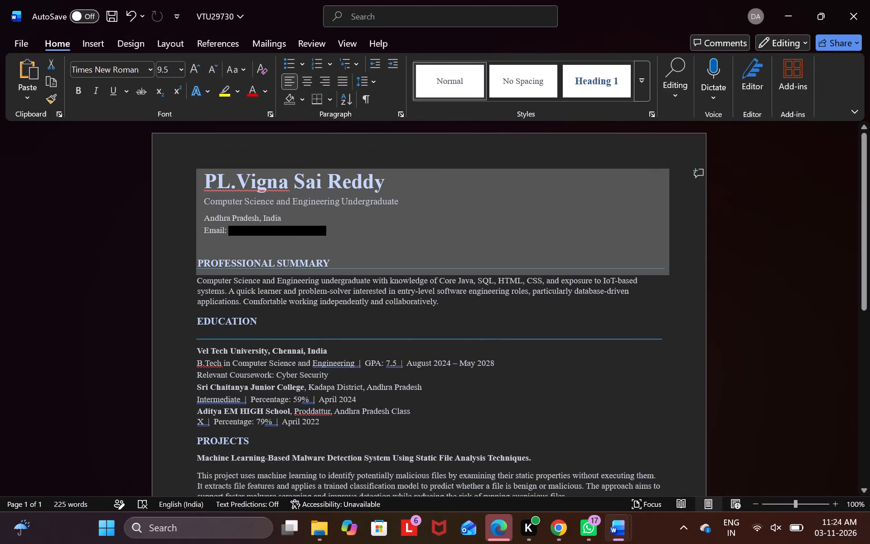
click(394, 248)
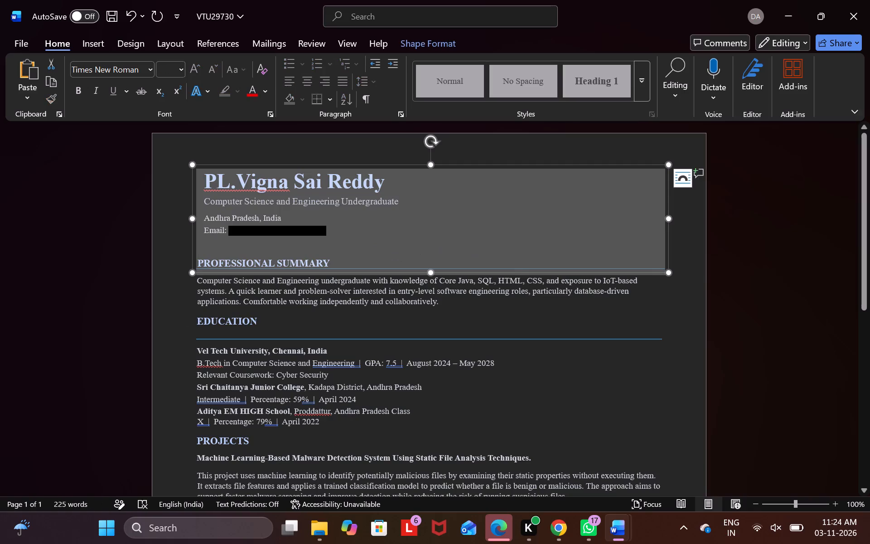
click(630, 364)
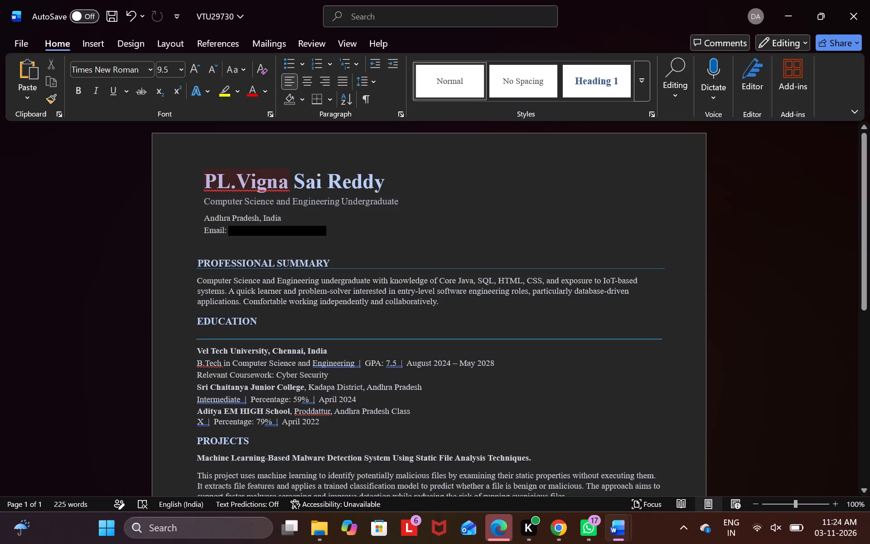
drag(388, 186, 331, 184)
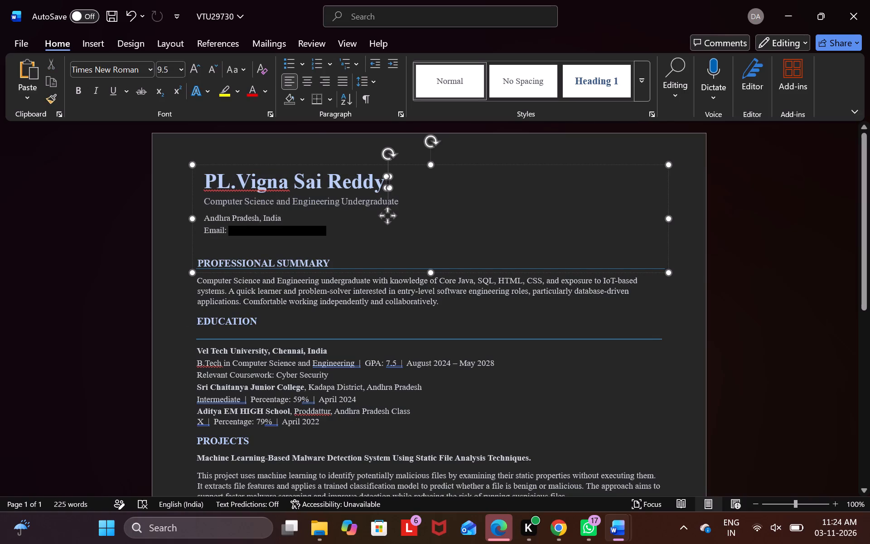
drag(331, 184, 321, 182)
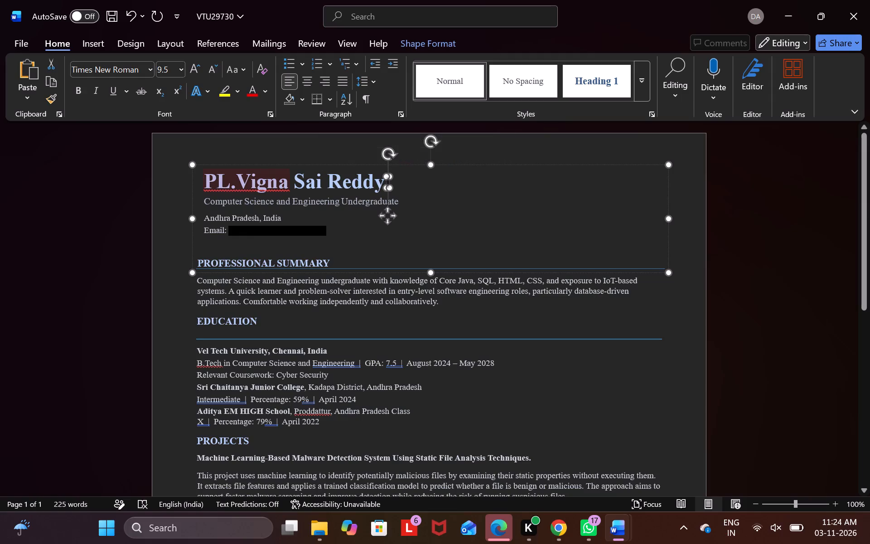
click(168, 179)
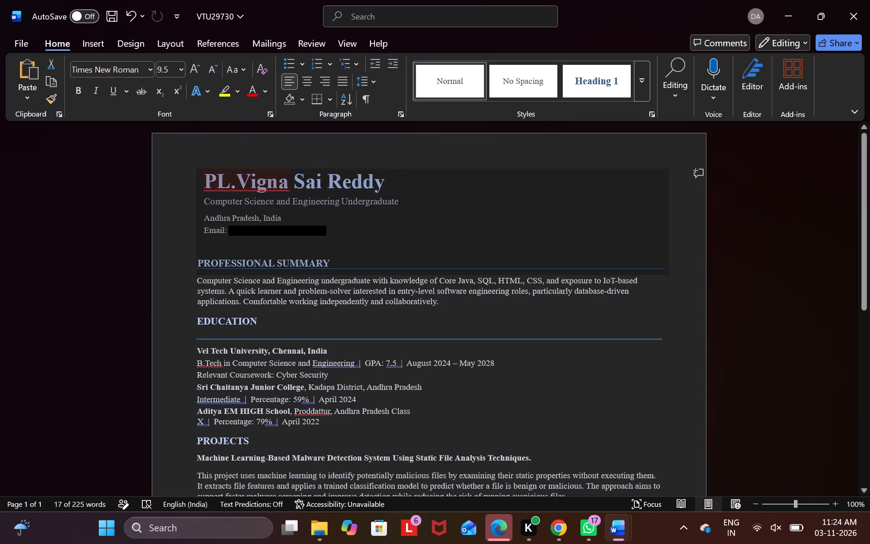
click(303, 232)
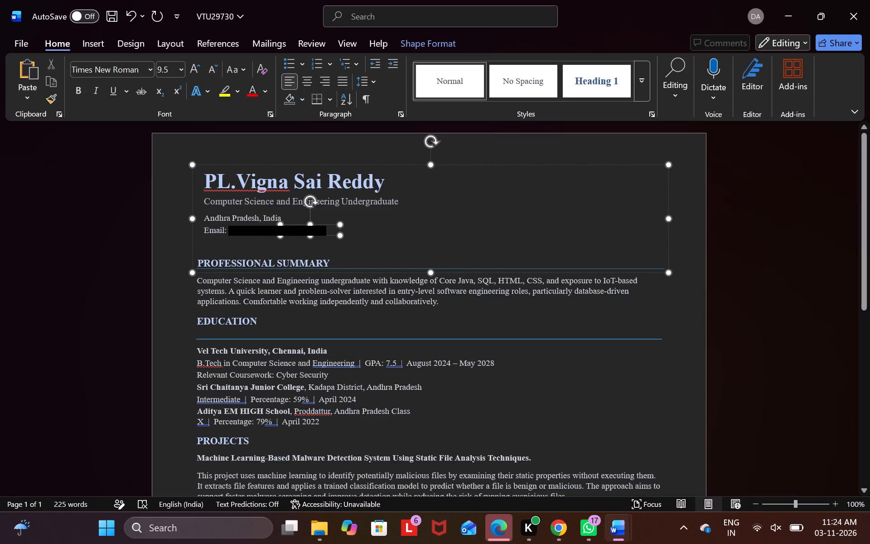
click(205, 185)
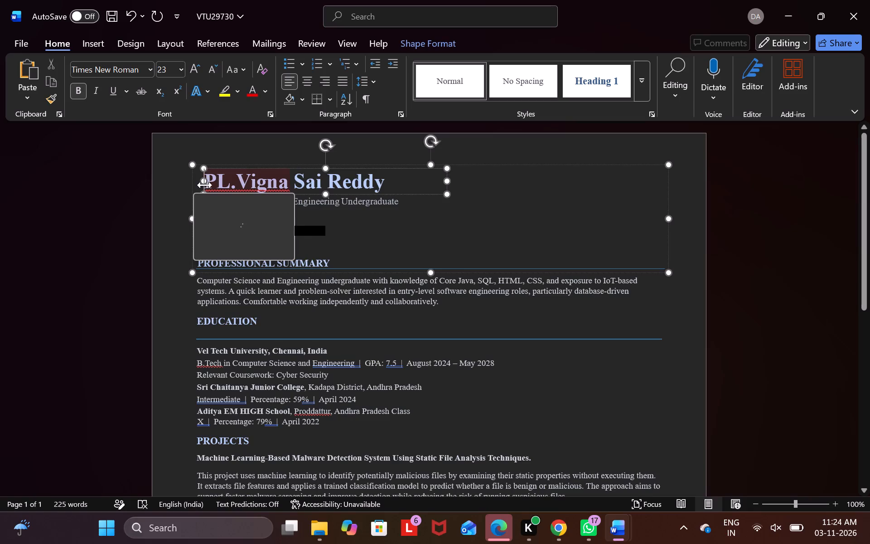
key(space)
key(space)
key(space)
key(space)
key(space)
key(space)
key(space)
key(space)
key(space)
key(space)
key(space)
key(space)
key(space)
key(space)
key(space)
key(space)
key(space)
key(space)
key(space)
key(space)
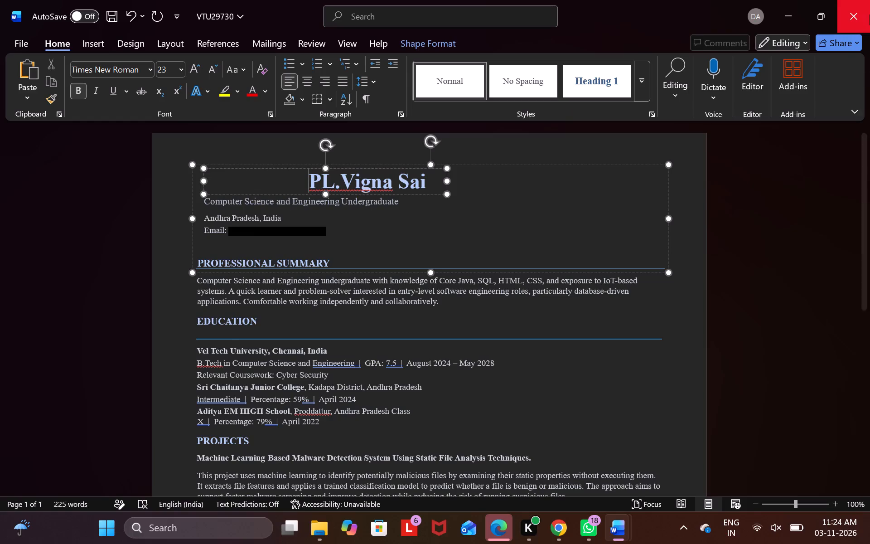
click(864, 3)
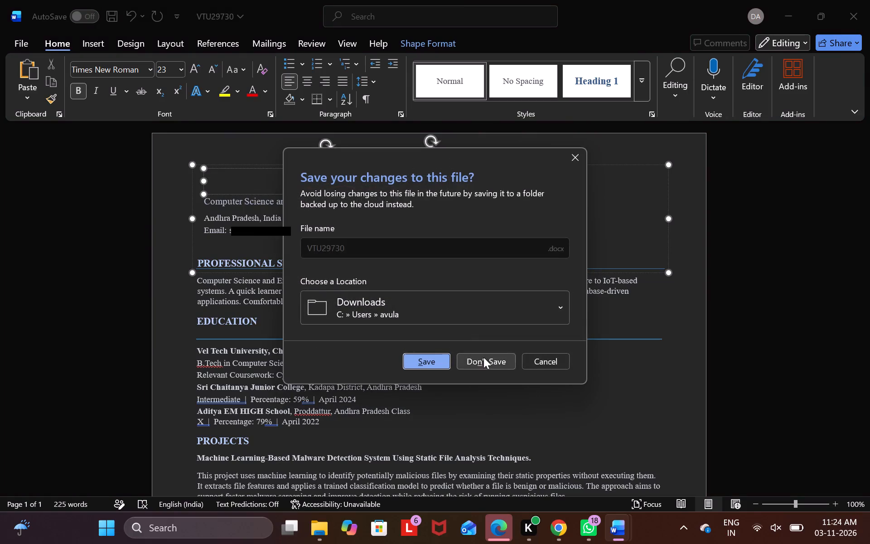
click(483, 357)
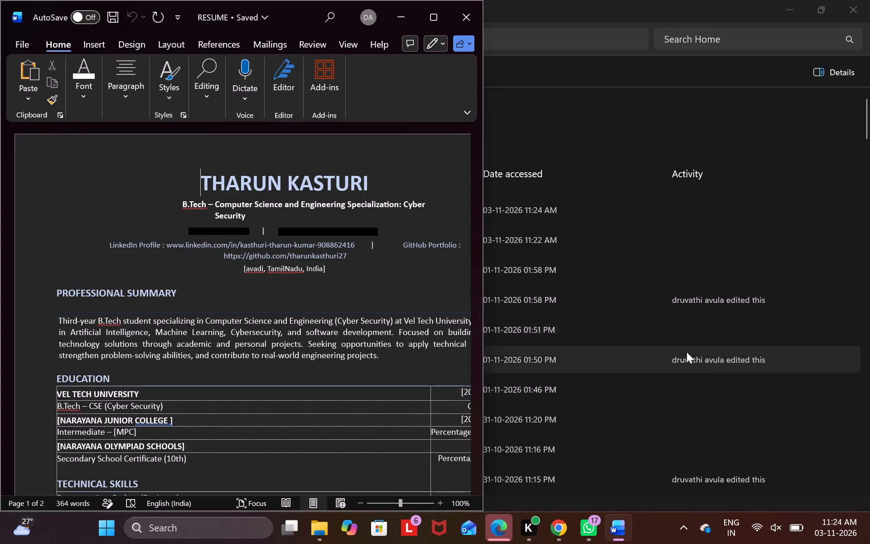
click(398, 11)
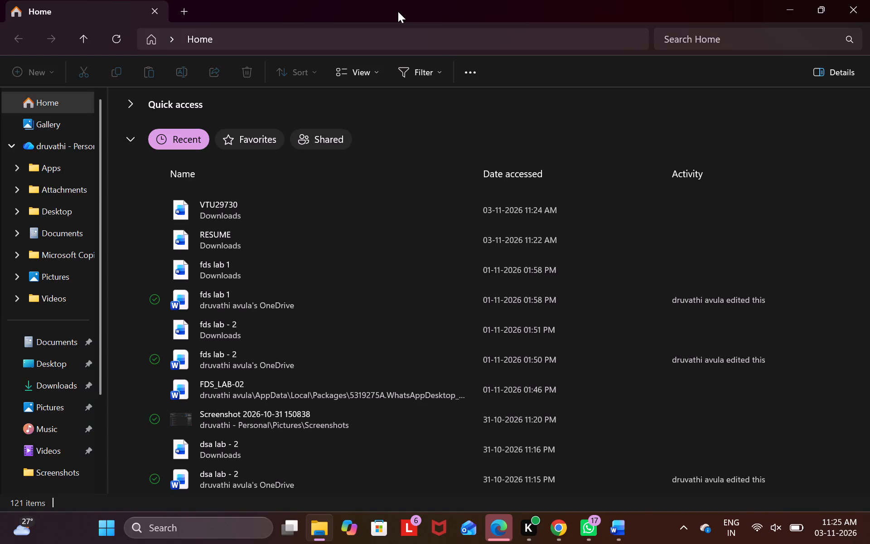
double_click(315, 213)
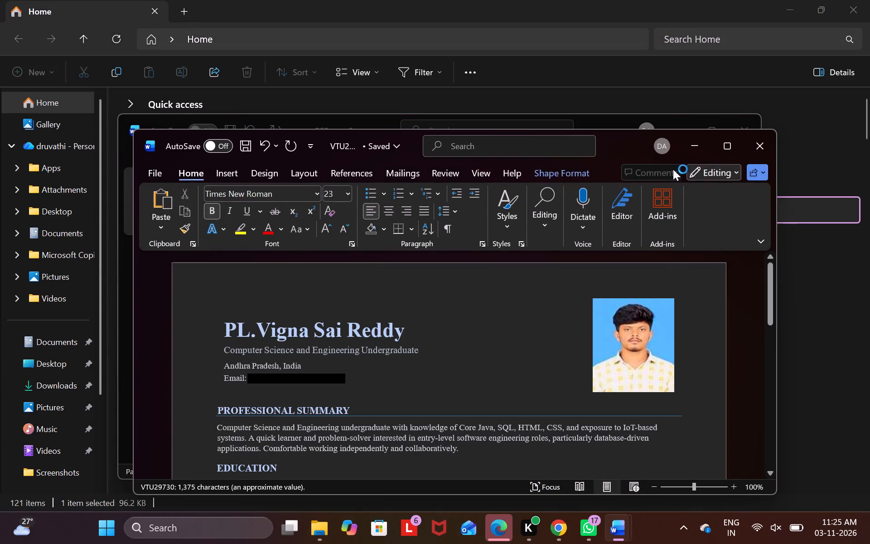
click(725, 145)
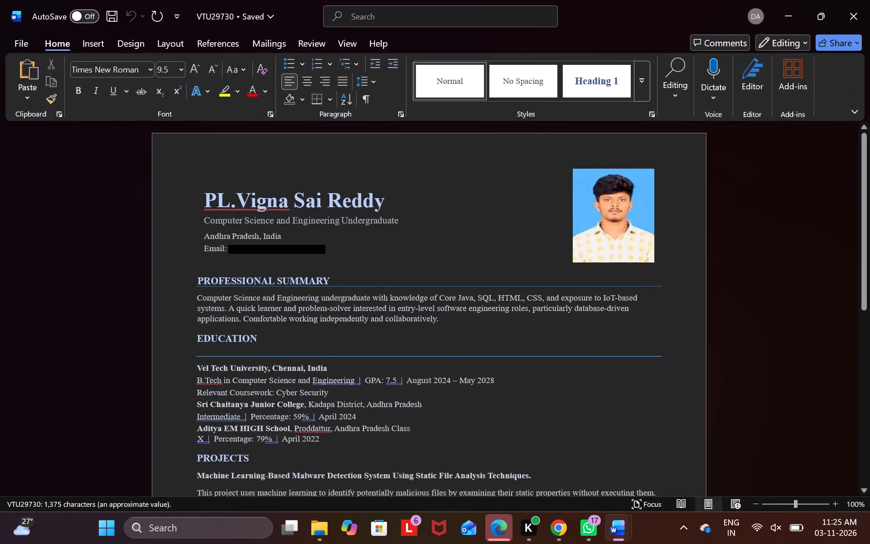
click(570, 470)
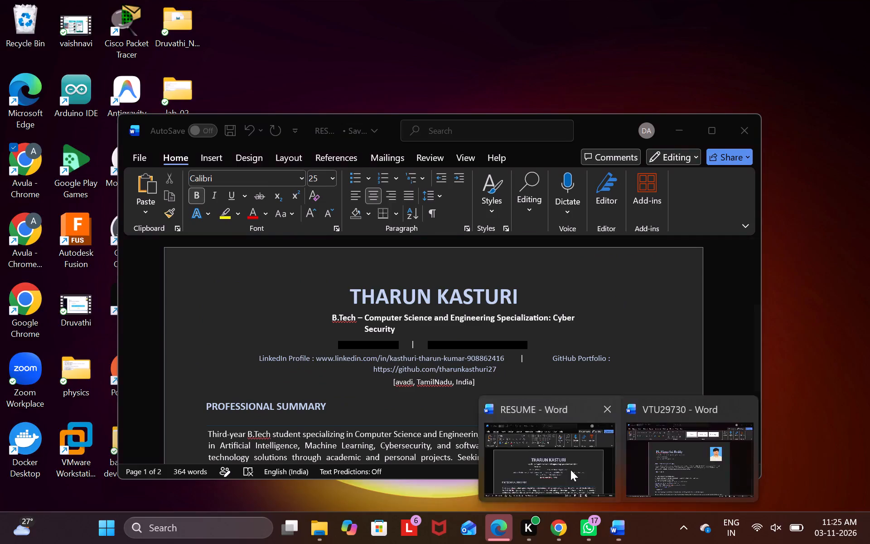
click(716, 129)
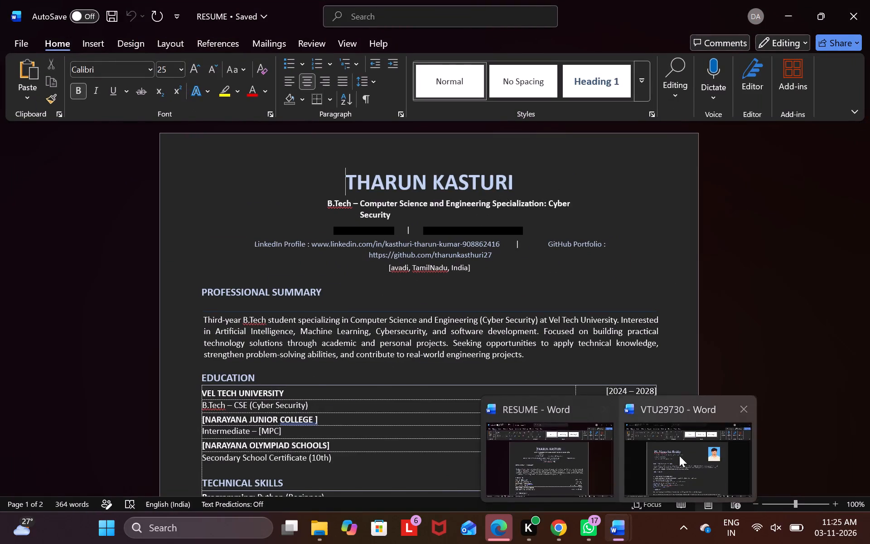
click(679, 456)
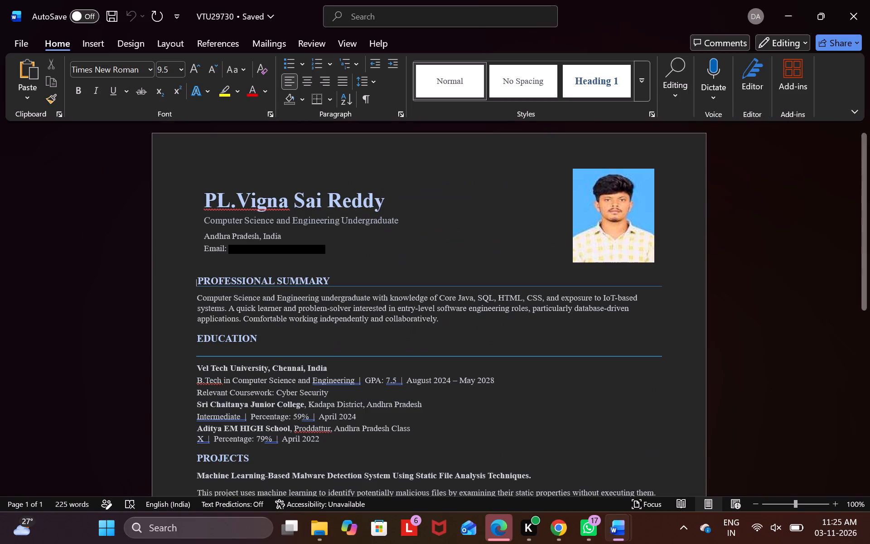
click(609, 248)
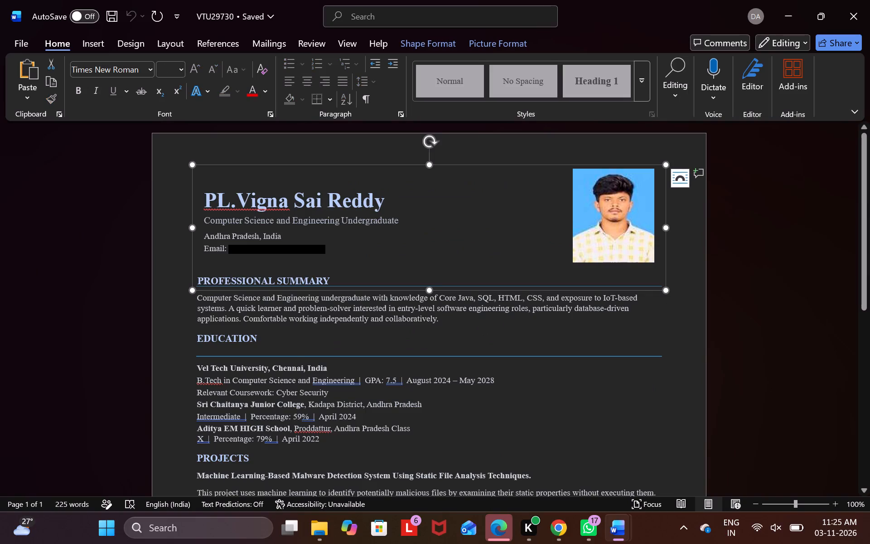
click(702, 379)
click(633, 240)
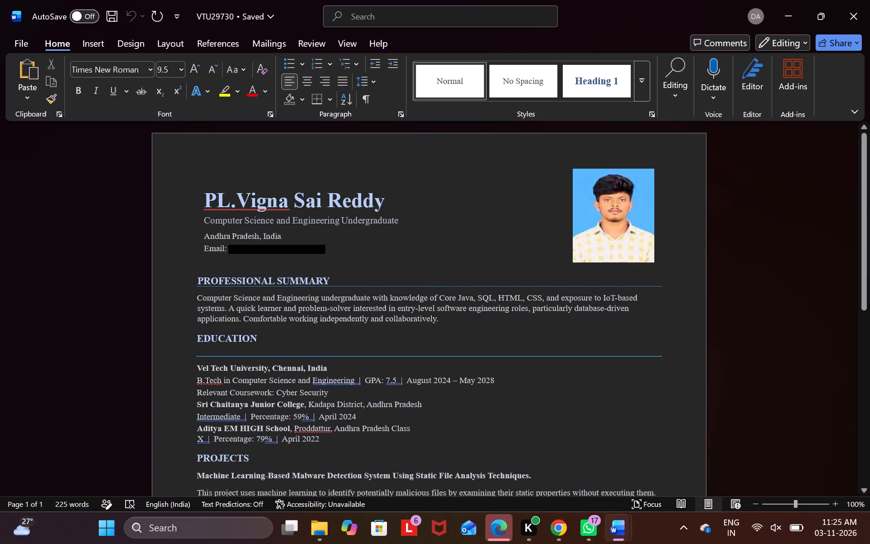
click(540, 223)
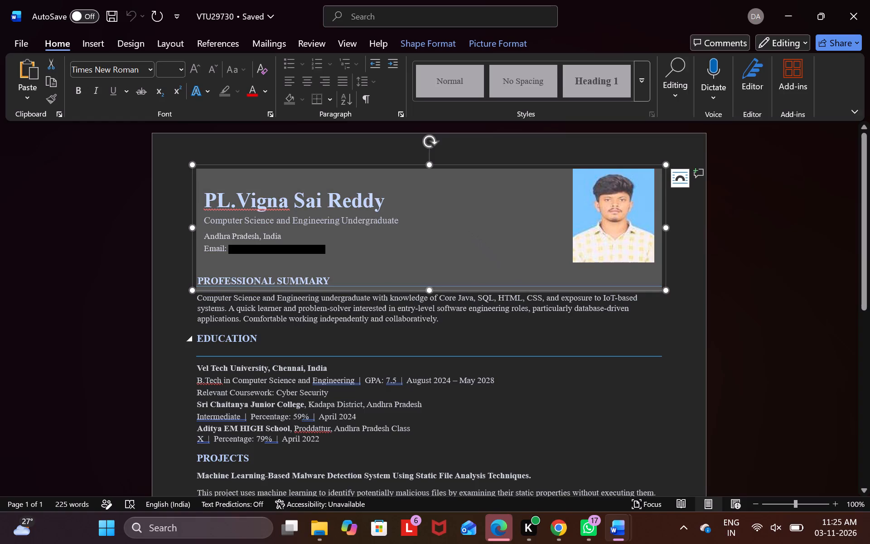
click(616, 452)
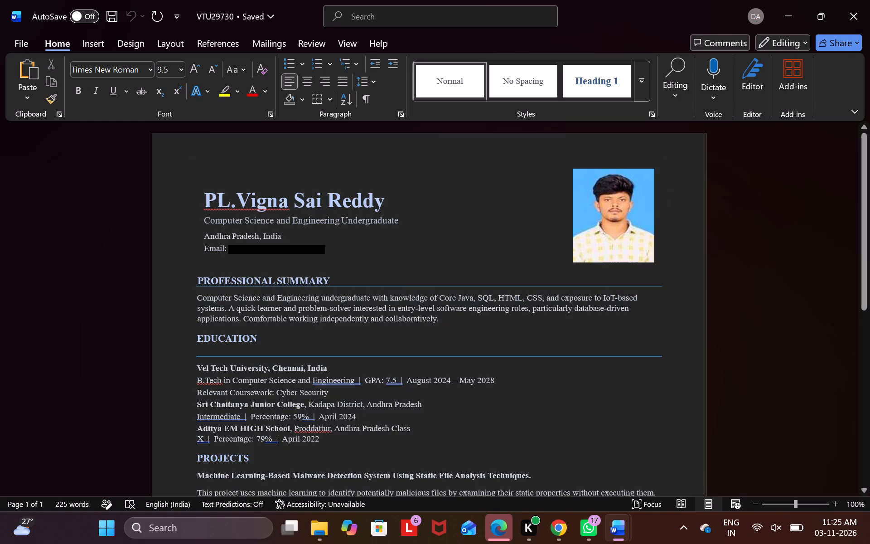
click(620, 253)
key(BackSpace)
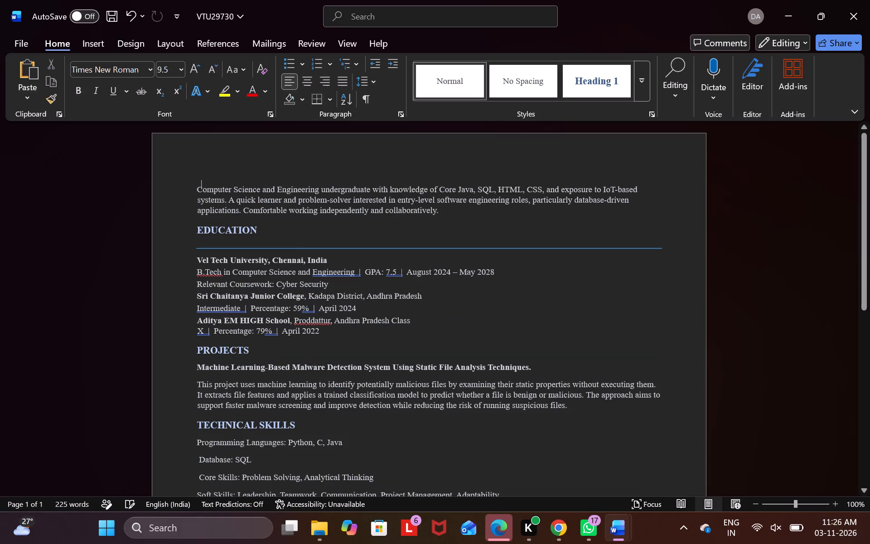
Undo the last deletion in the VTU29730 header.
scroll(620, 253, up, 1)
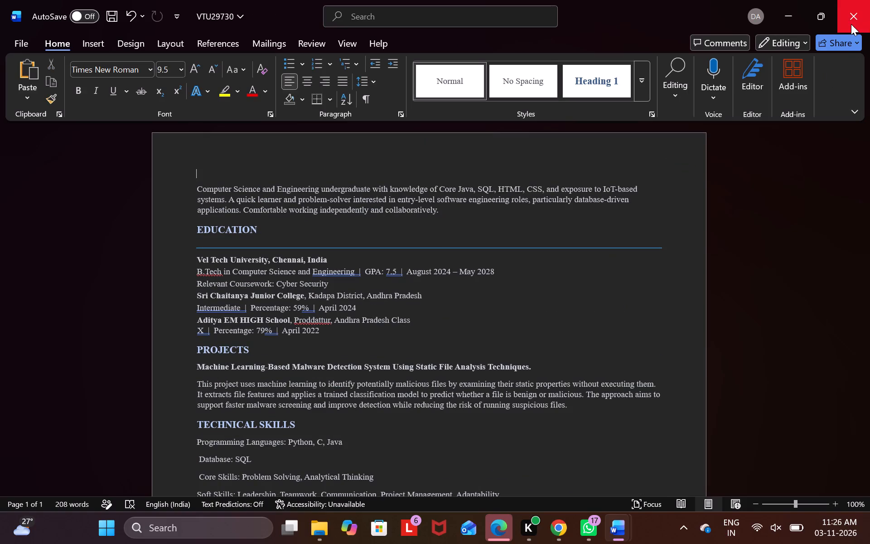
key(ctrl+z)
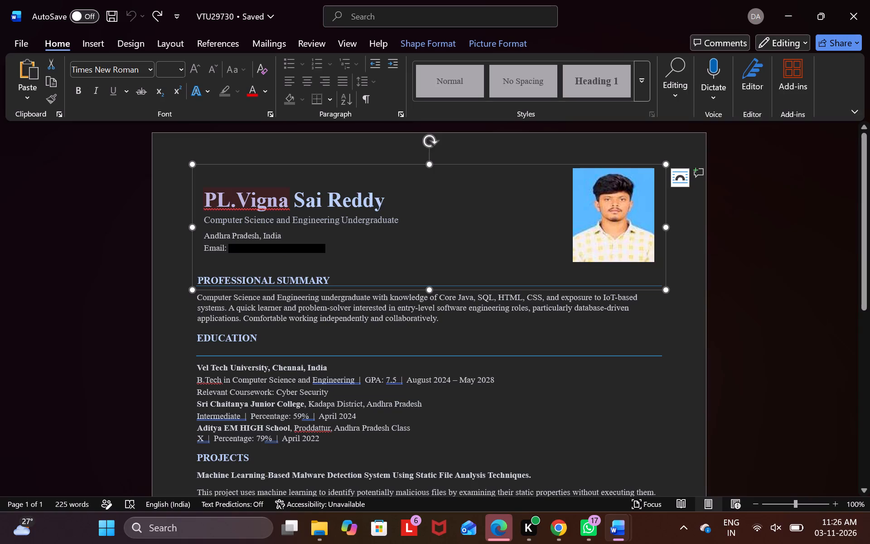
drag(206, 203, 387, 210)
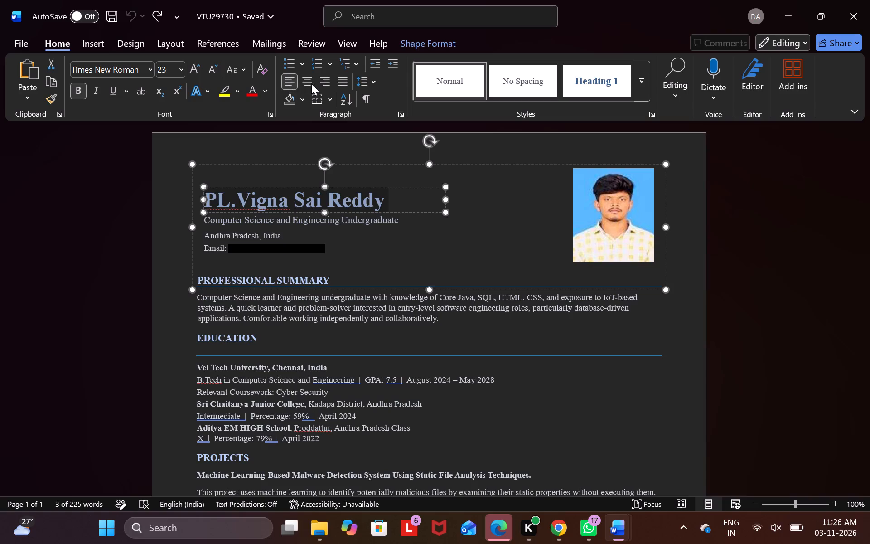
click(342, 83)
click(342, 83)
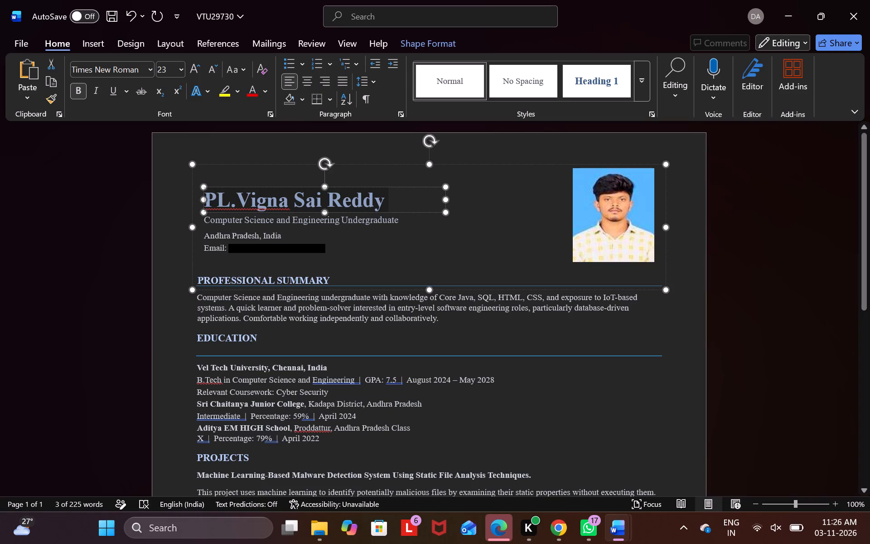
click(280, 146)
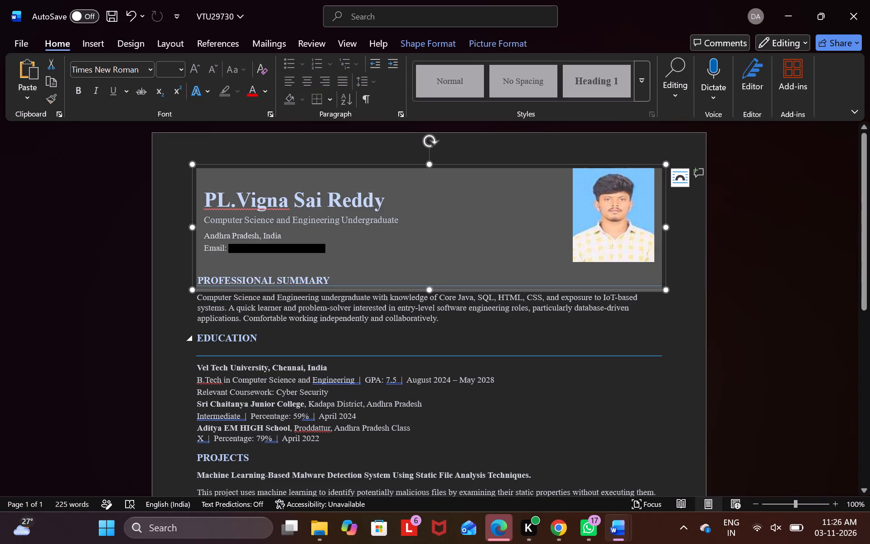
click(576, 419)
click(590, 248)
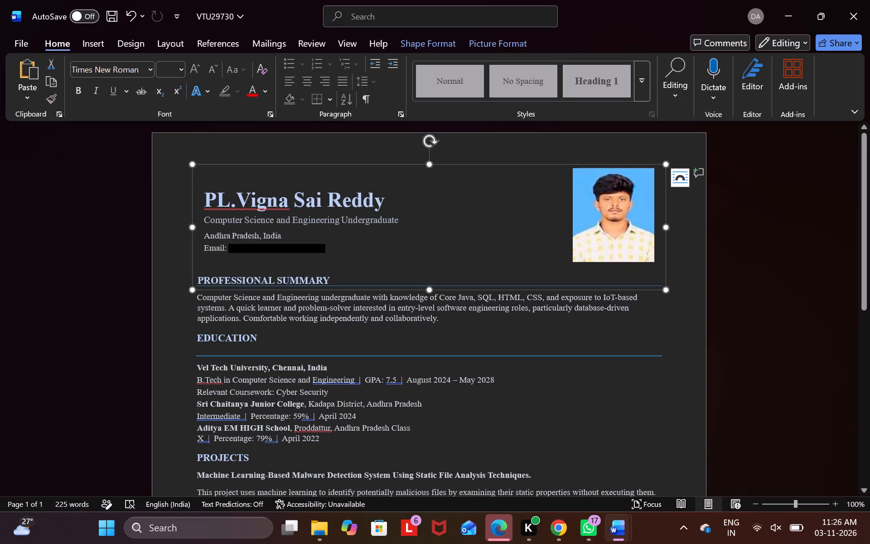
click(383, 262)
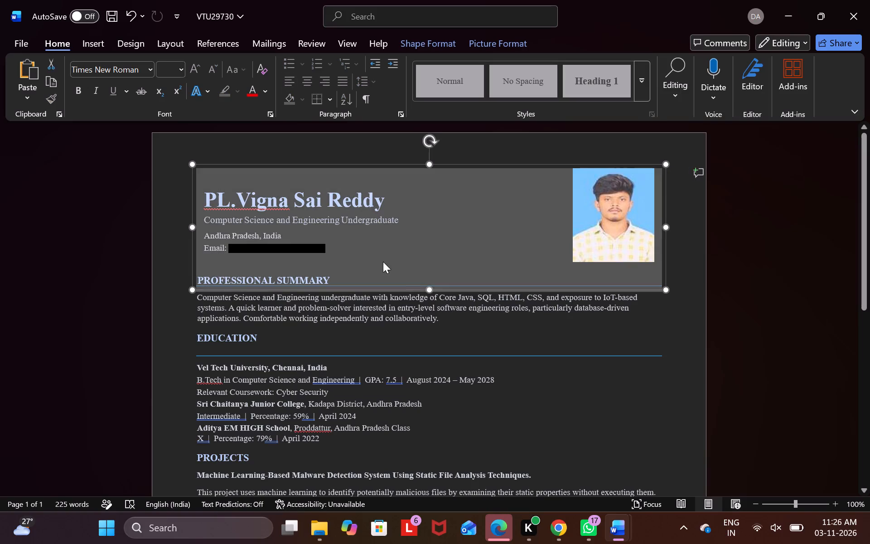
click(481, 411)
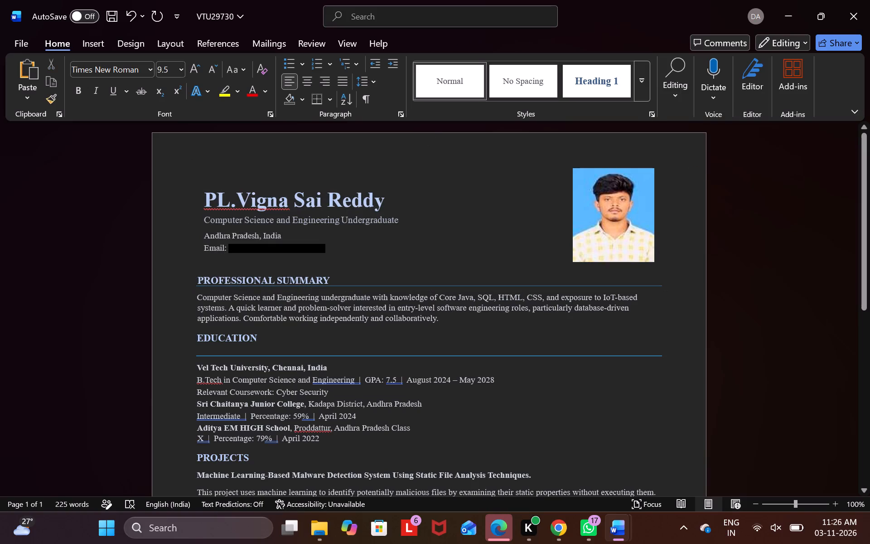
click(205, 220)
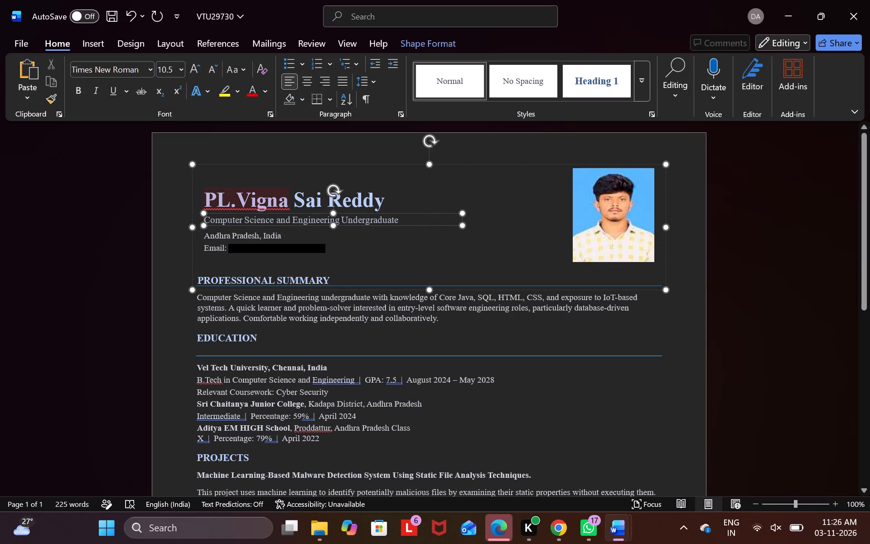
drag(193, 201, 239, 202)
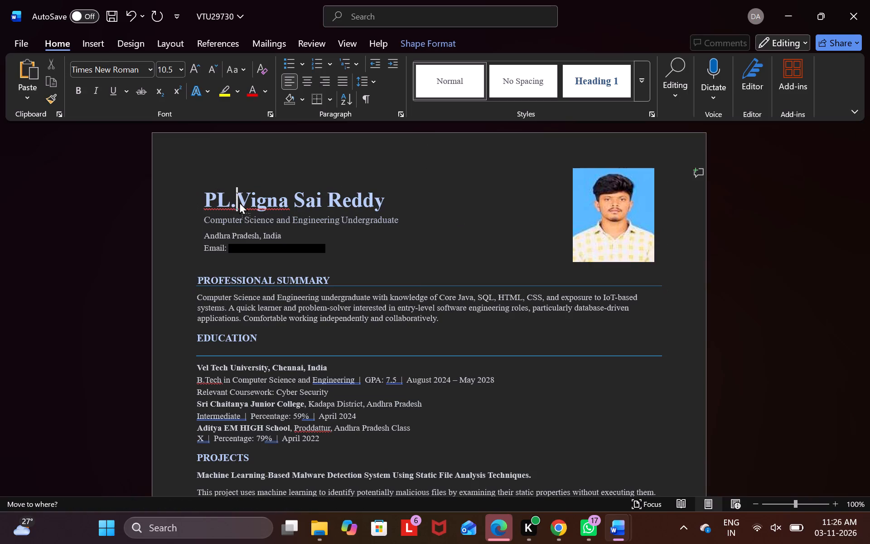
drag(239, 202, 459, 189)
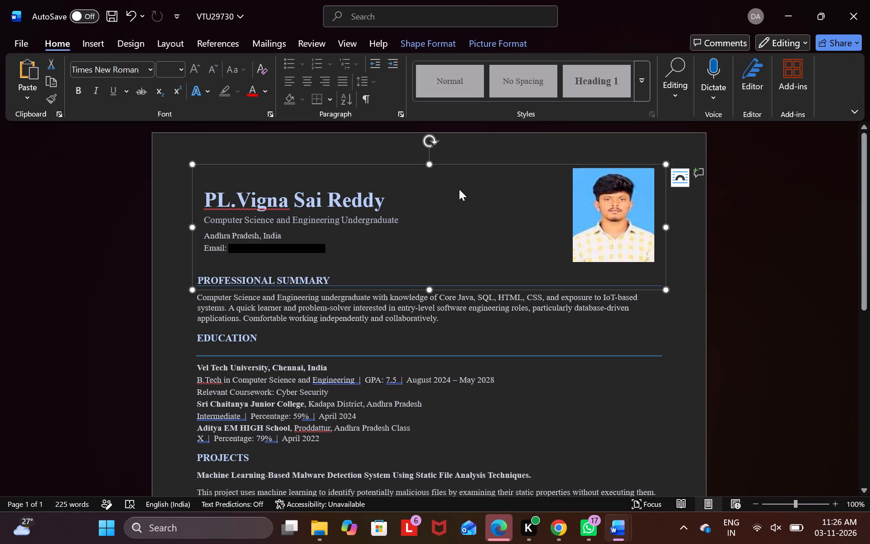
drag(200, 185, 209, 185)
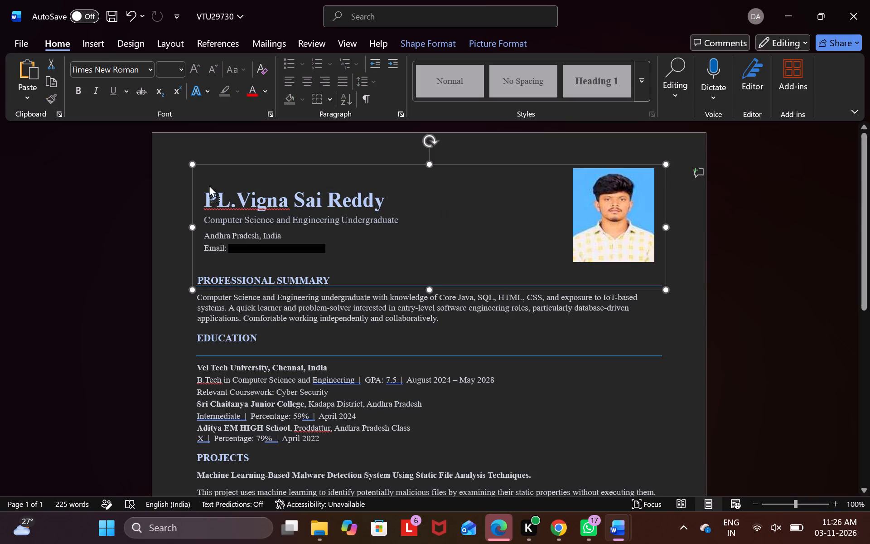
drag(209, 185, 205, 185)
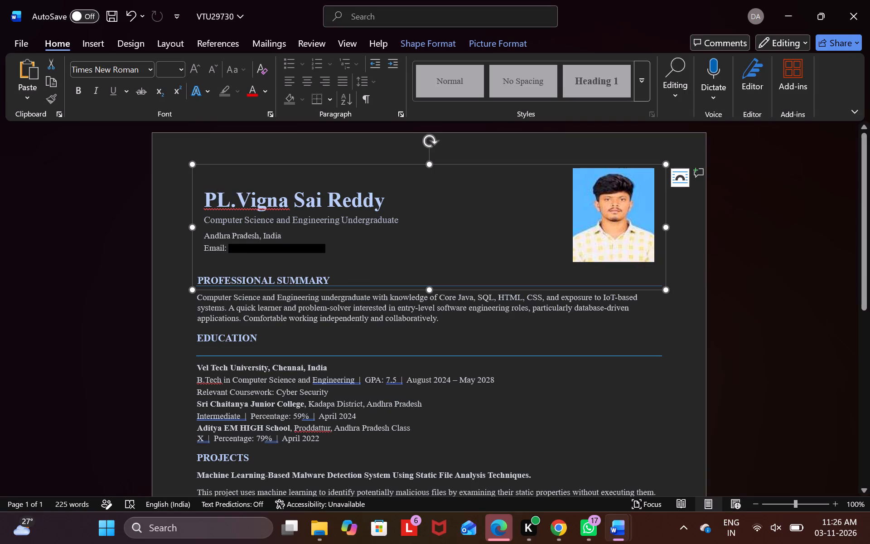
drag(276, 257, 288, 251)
click(618, 257)
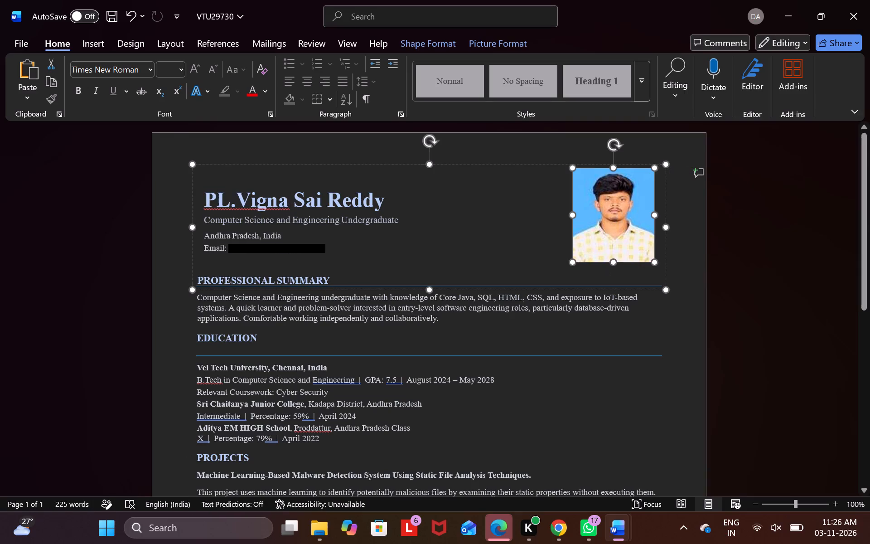
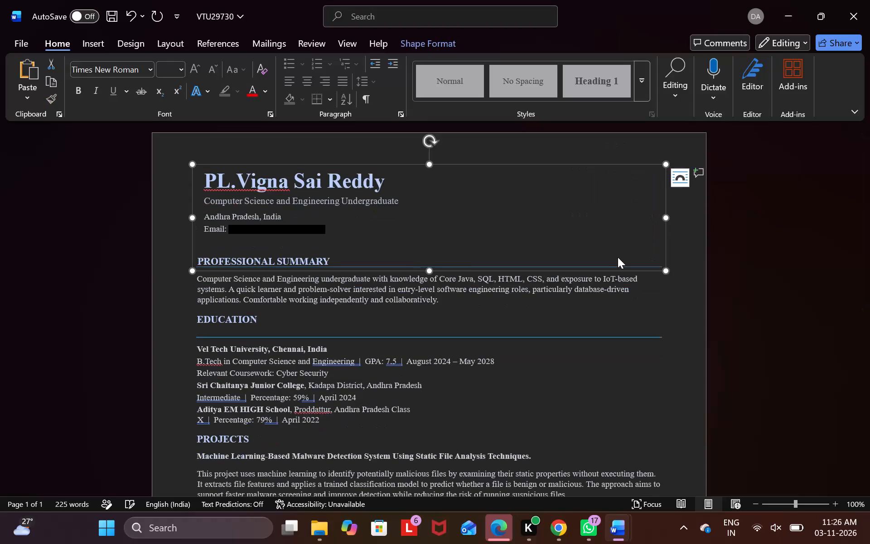
scroll(461, 360, down, 2)
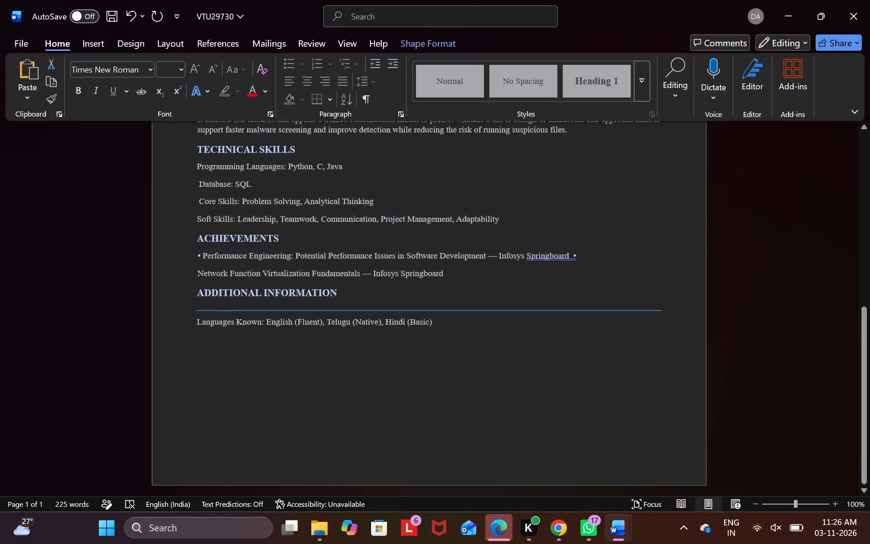
scroll(461, 360, down, 1)
scroll(461, 360, up, 3)
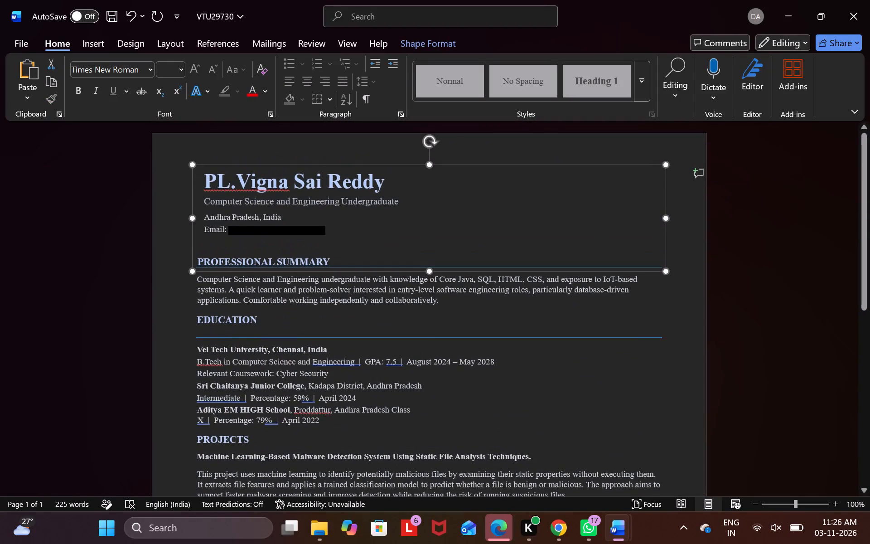
drag(391, 267, 421, 262)
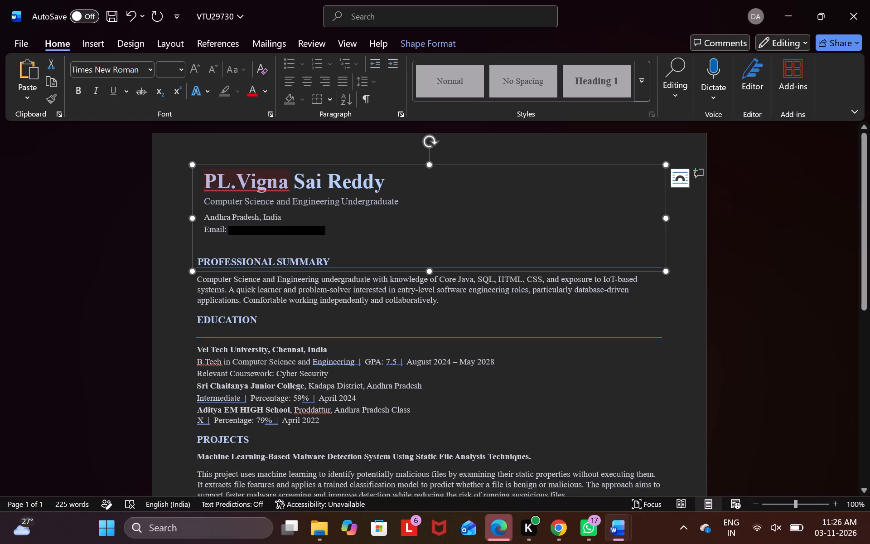
drag(205, 183, 379, 187)
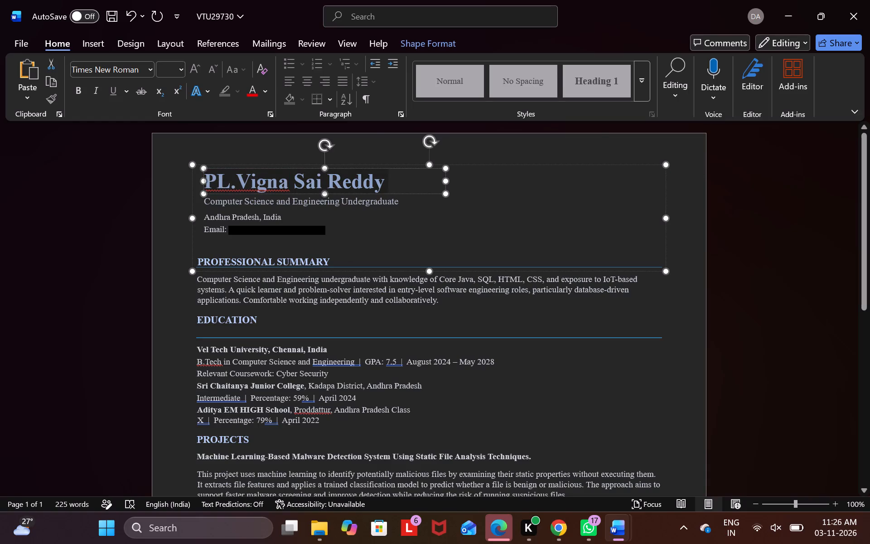
drag(379, 187, 378, 186)
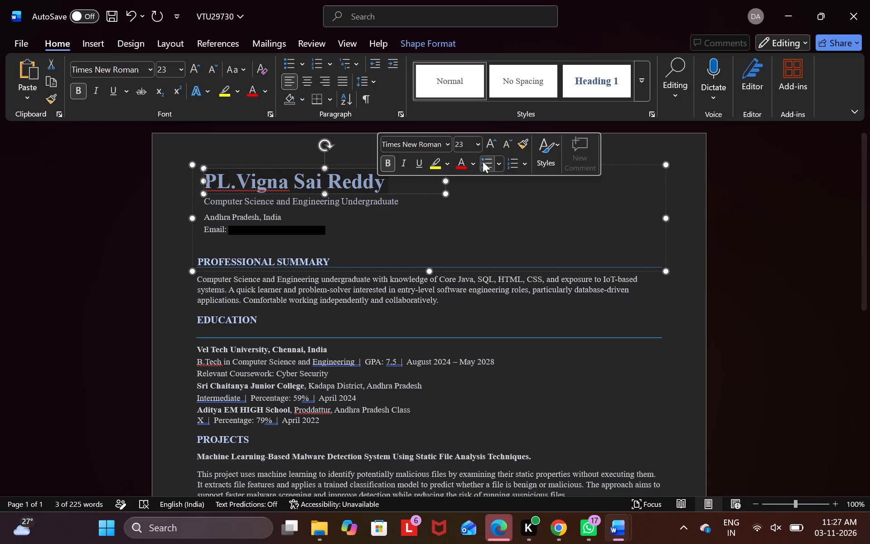
click(516, 165)
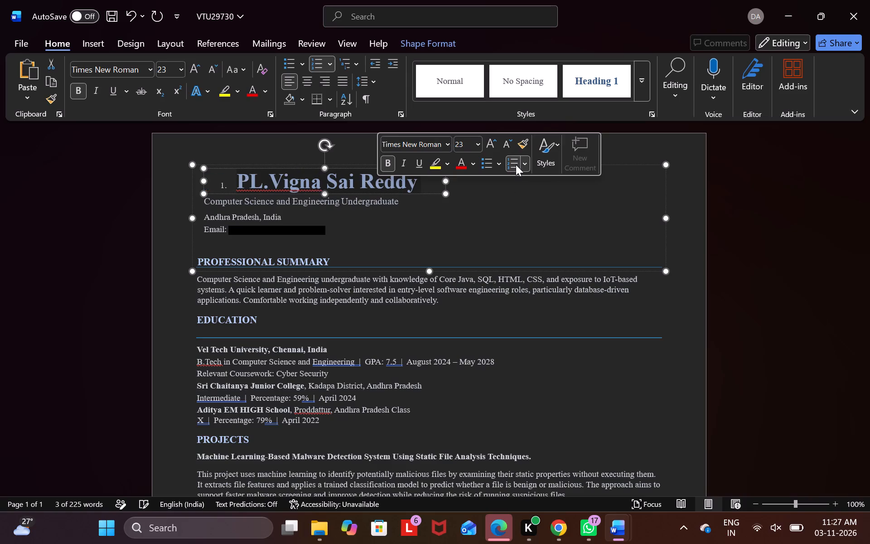
click(516, 165)
click(516, 165)
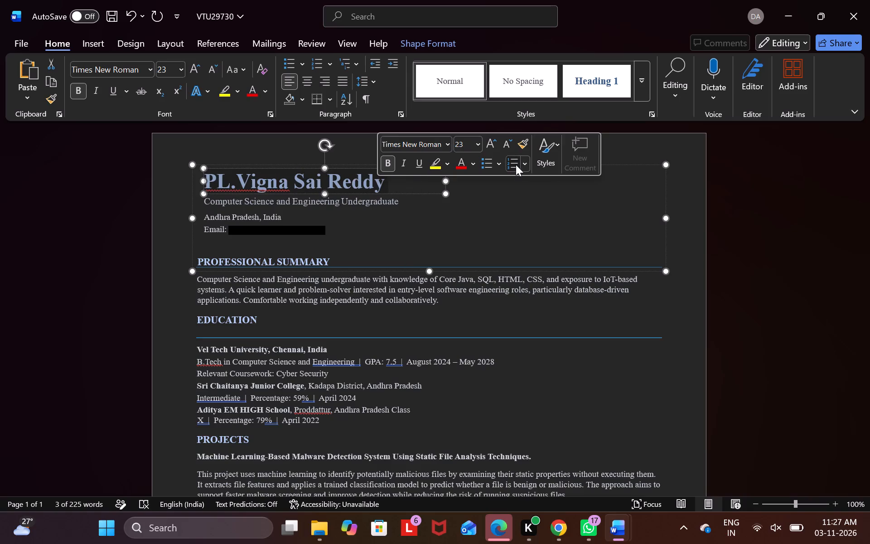
click(525, 163)
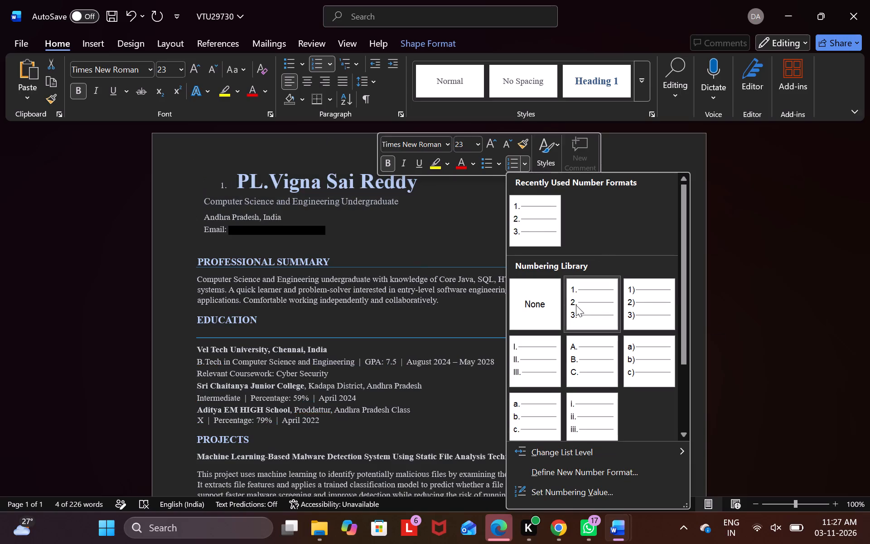
click(447, 210)
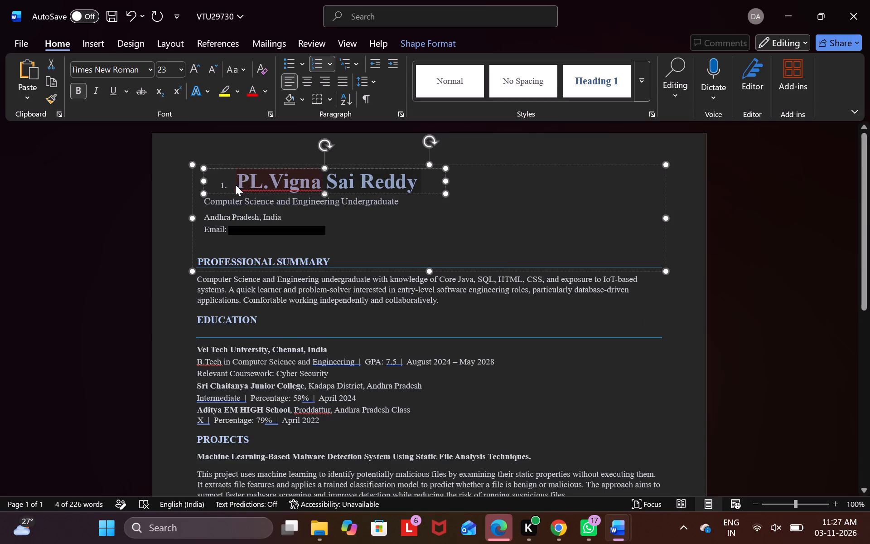
click(216, 185)
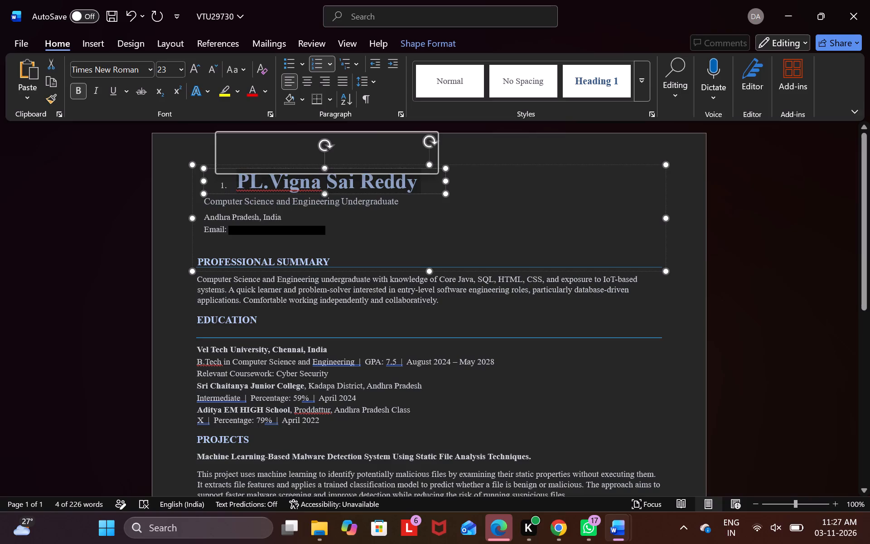
click(394, 224)
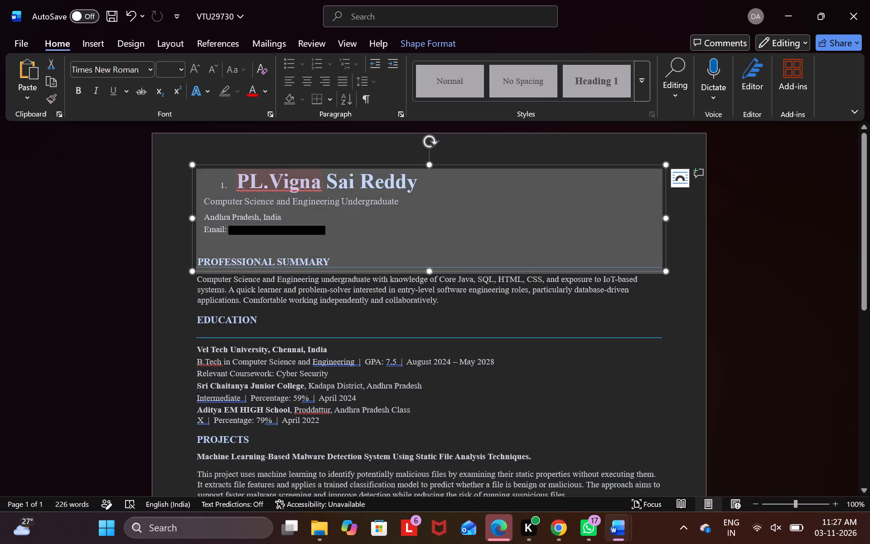
click(236, 185)
key(BackSpace)
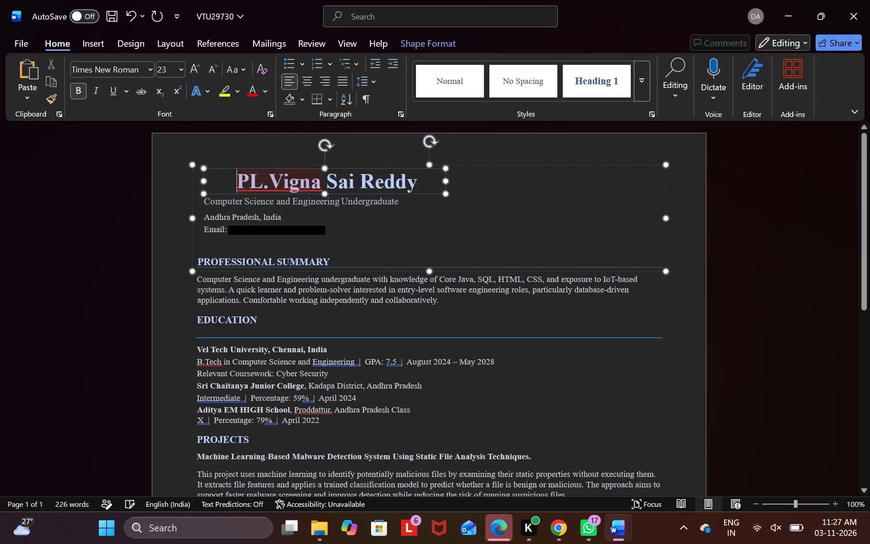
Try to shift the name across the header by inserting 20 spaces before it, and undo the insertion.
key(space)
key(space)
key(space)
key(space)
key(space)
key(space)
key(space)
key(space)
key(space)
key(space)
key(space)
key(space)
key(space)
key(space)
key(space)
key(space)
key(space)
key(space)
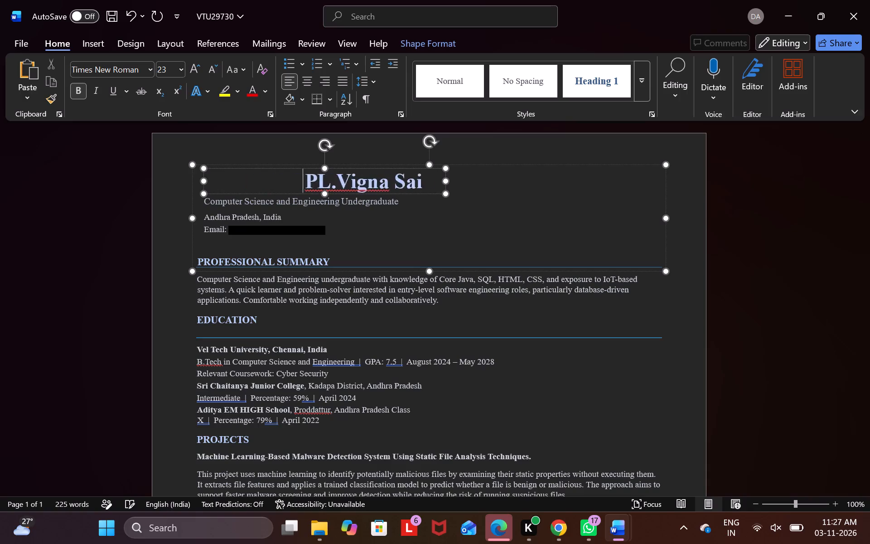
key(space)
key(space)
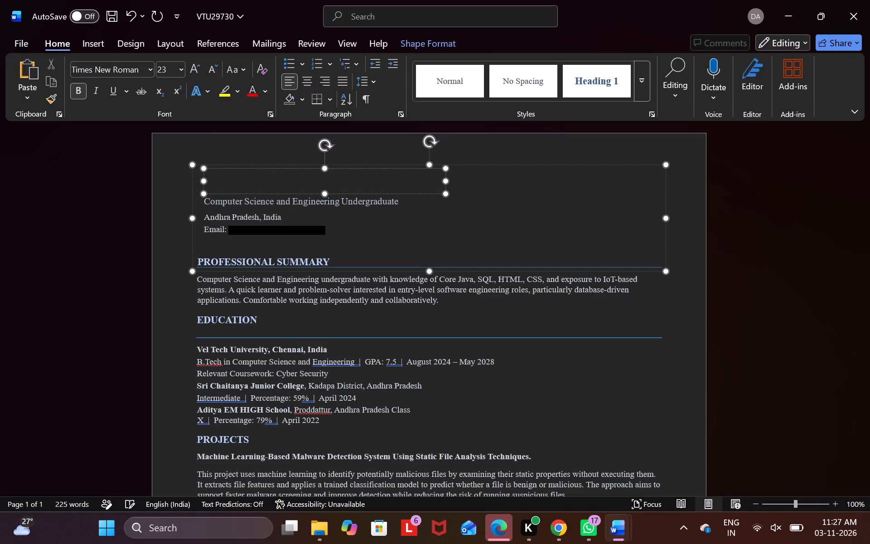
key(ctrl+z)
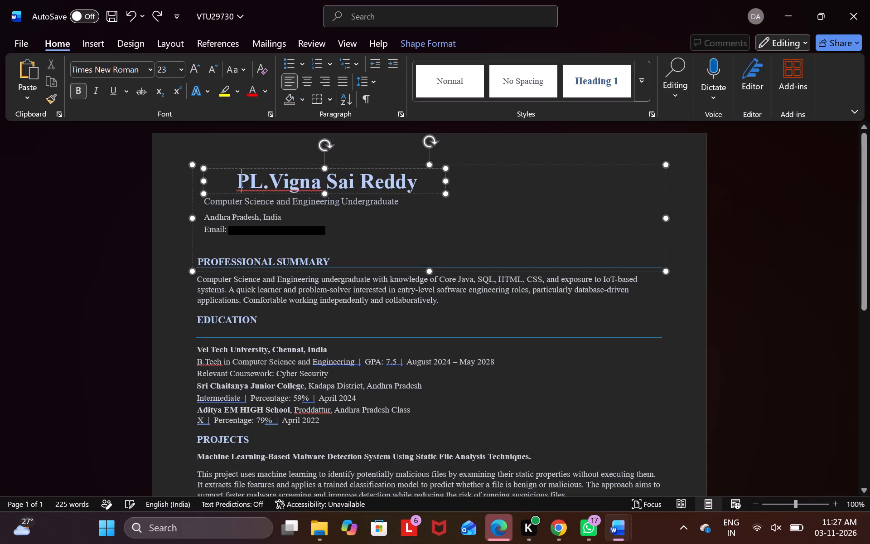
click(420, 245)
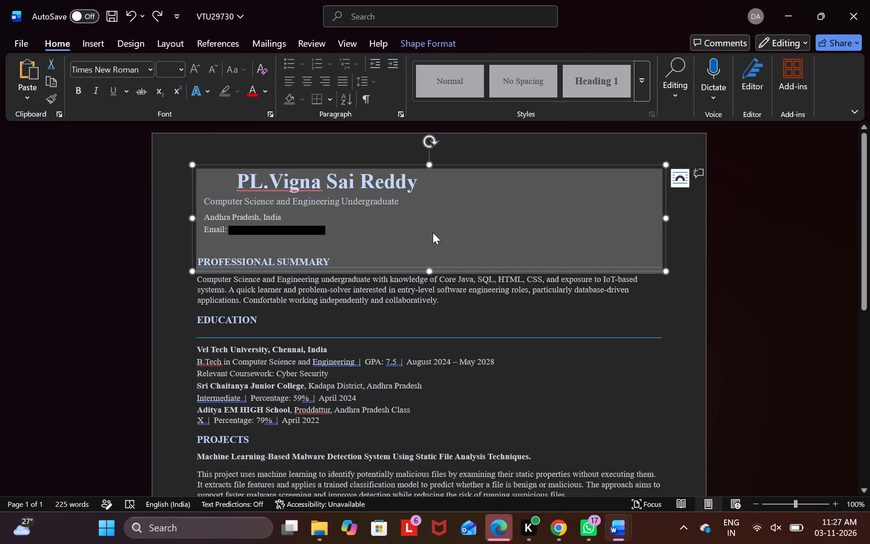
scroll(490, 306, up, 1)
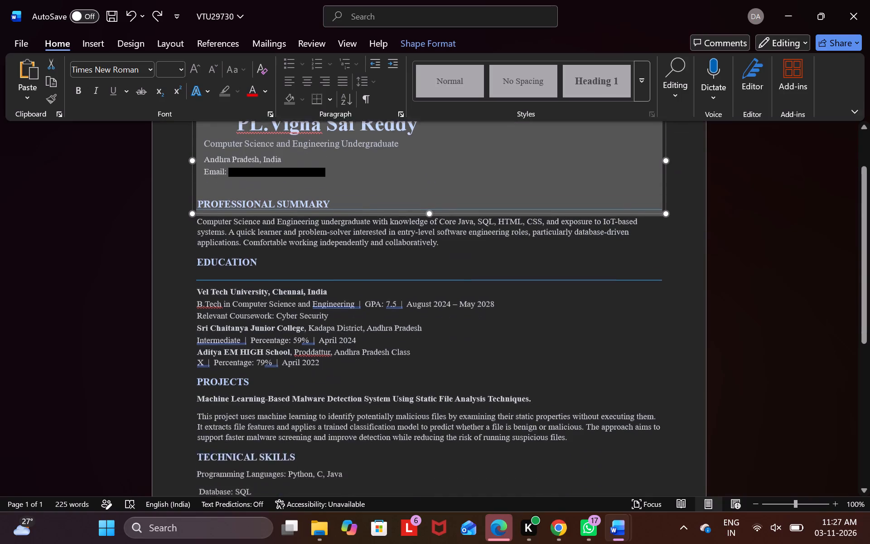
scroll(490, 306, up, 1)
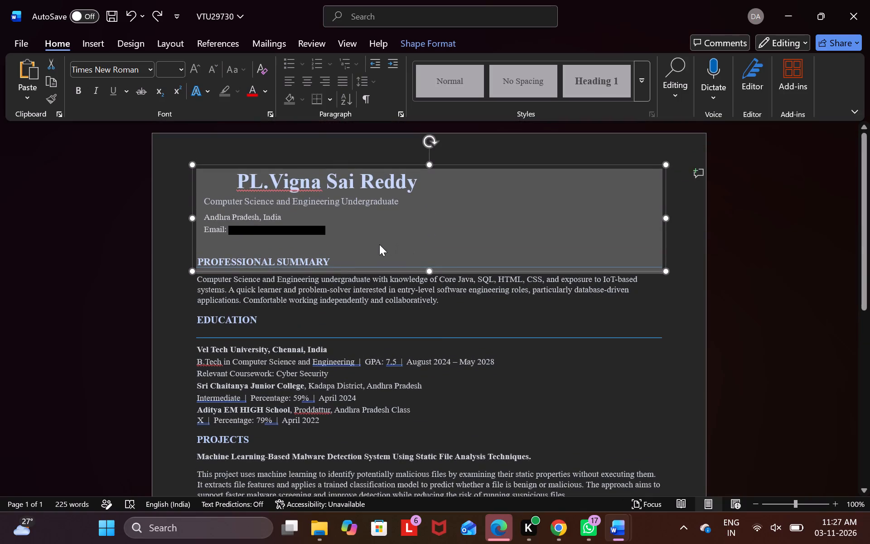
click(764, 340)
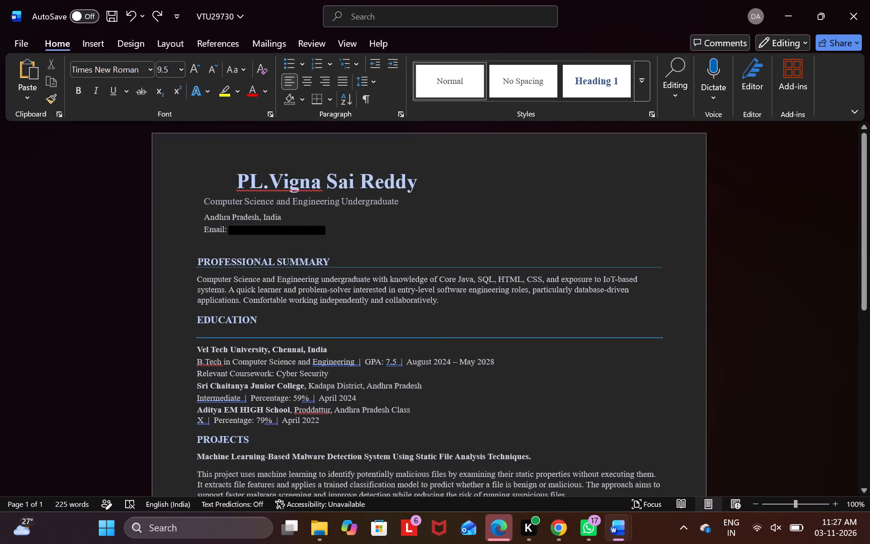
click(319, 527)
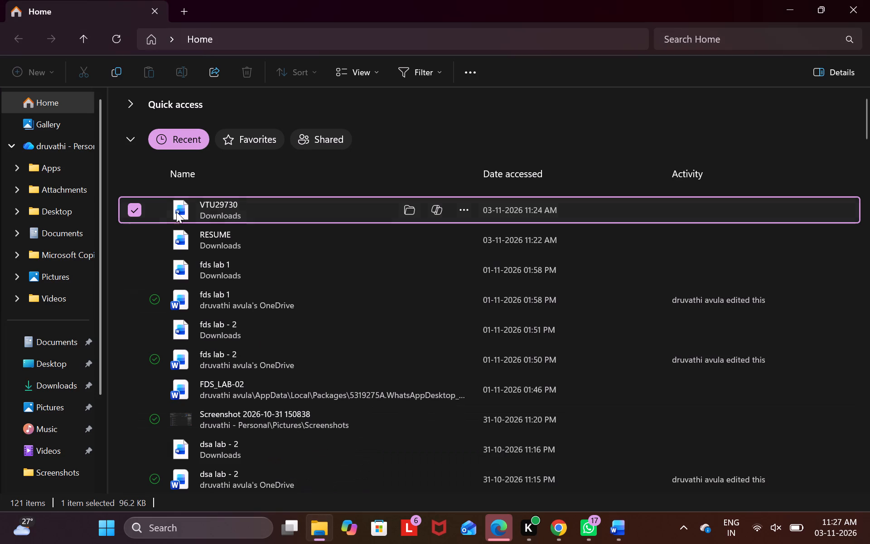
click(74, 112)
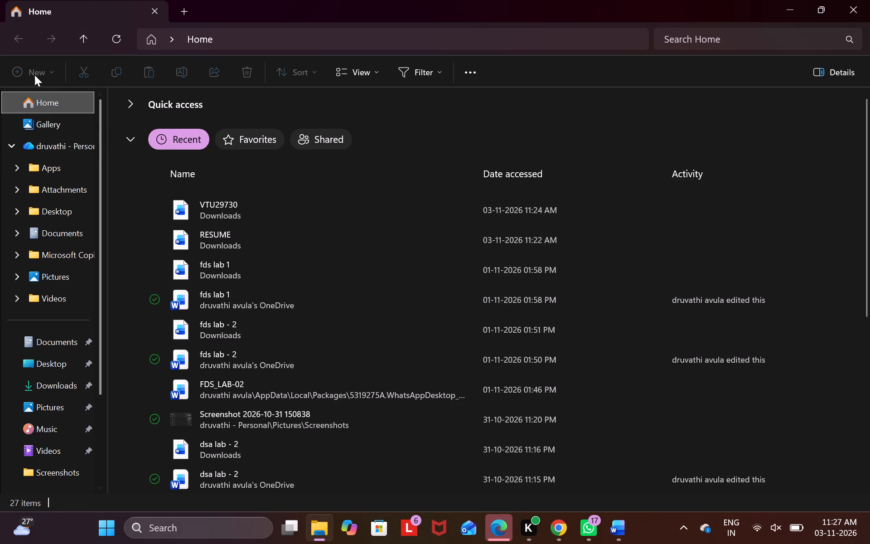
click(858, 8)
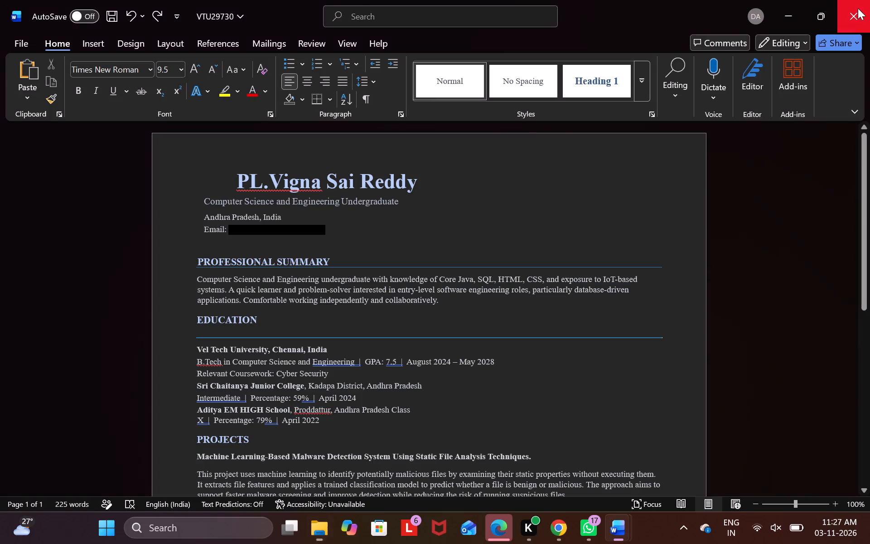
Switch to File Explorer and open the OneDrive Documents folder.
click(319, 525)
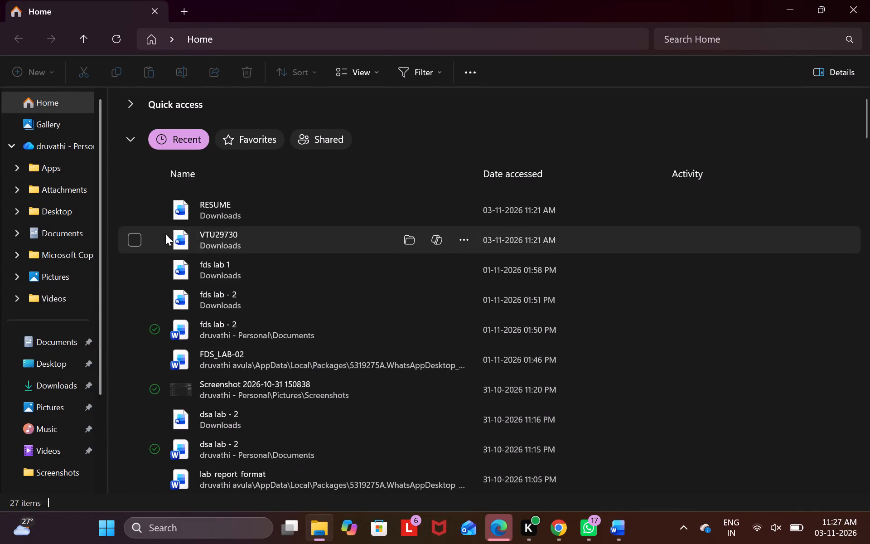
click(28, 74)
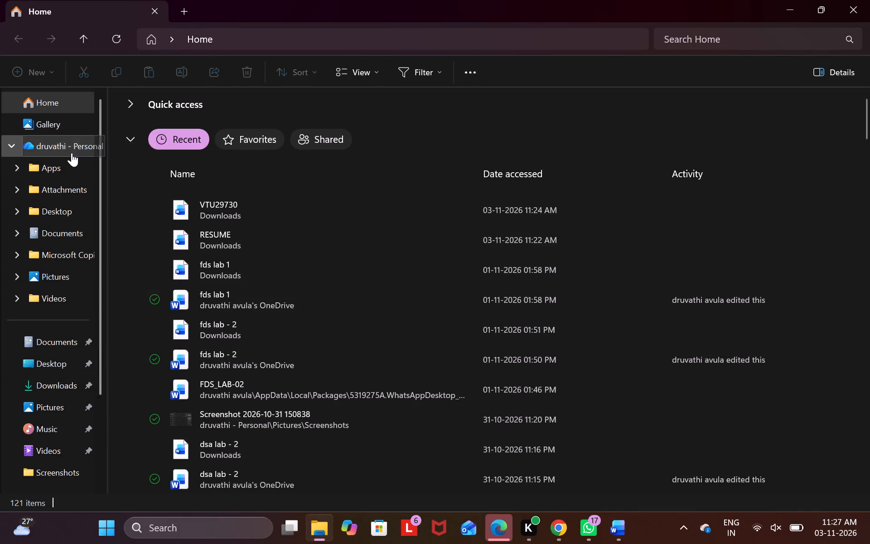
click(52, 241)
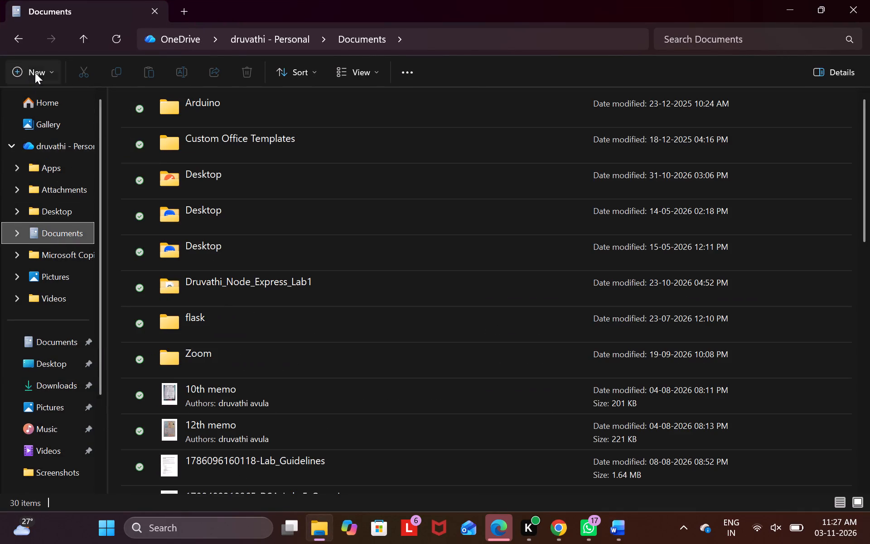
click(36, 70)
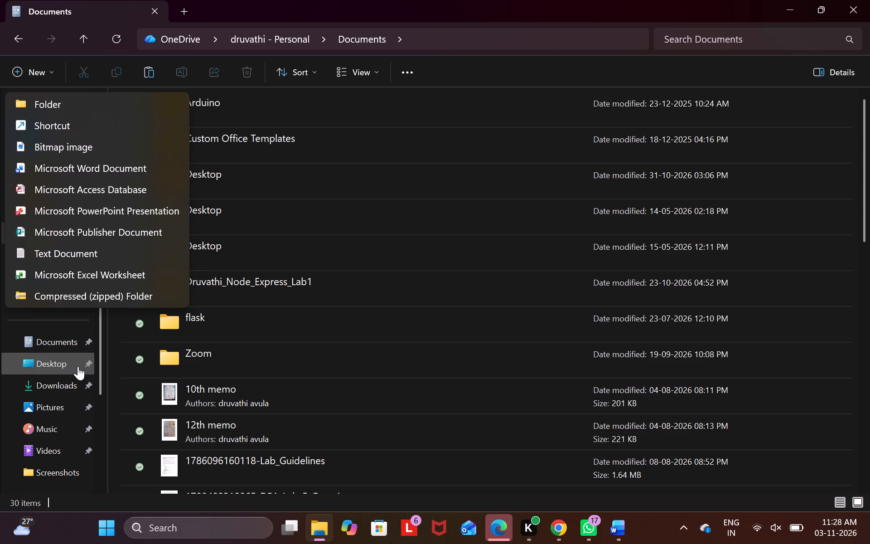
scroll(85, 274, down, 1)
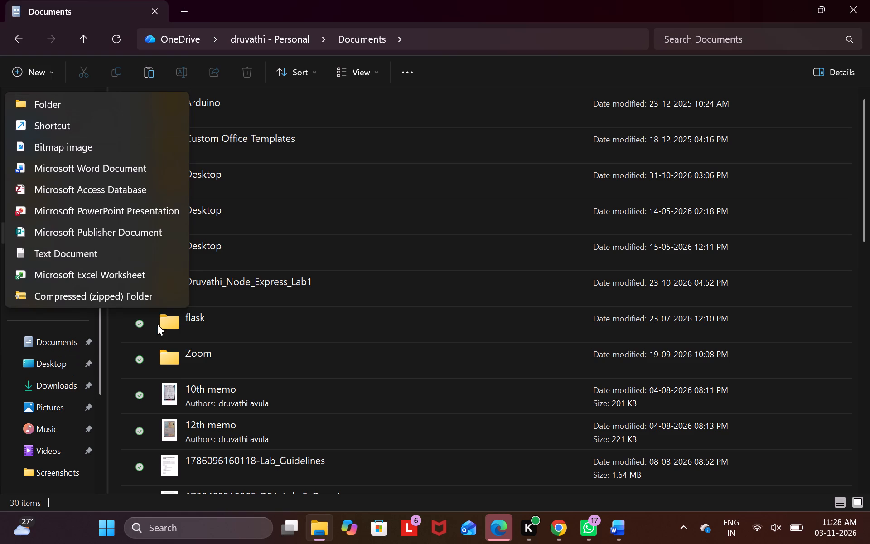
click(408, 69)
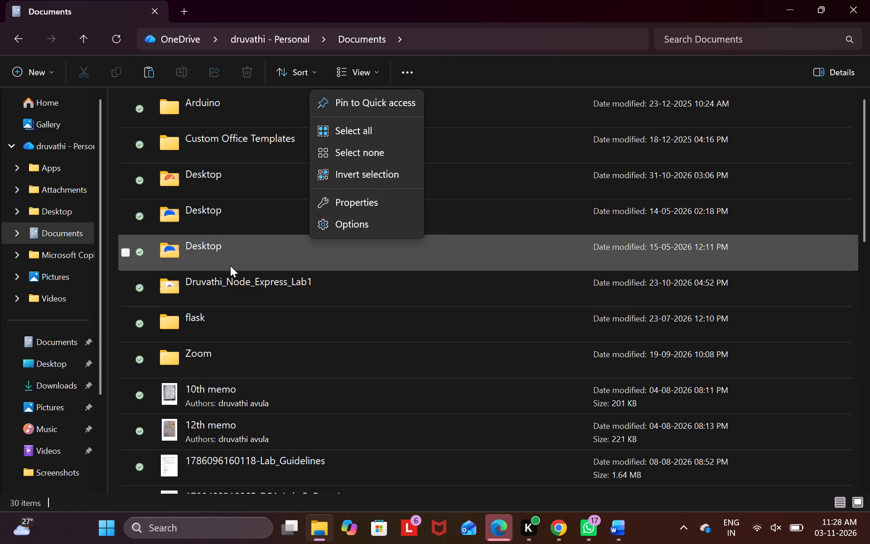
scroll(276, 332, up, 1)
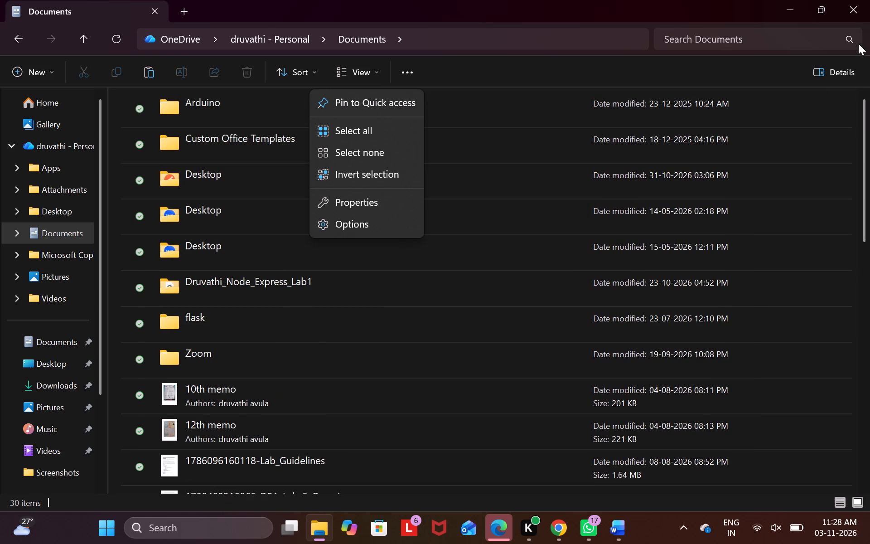
scroll(292, 363, down, 2)
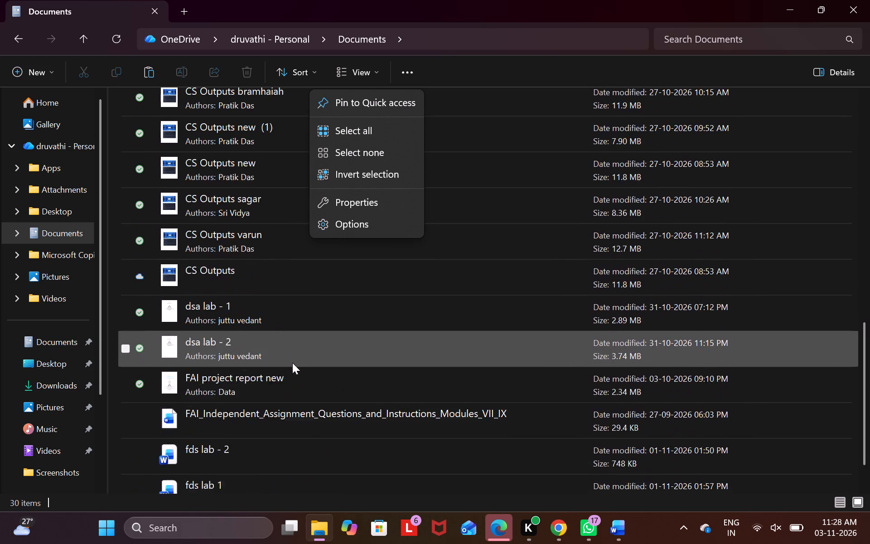
scroll(292, 363, up, 5)
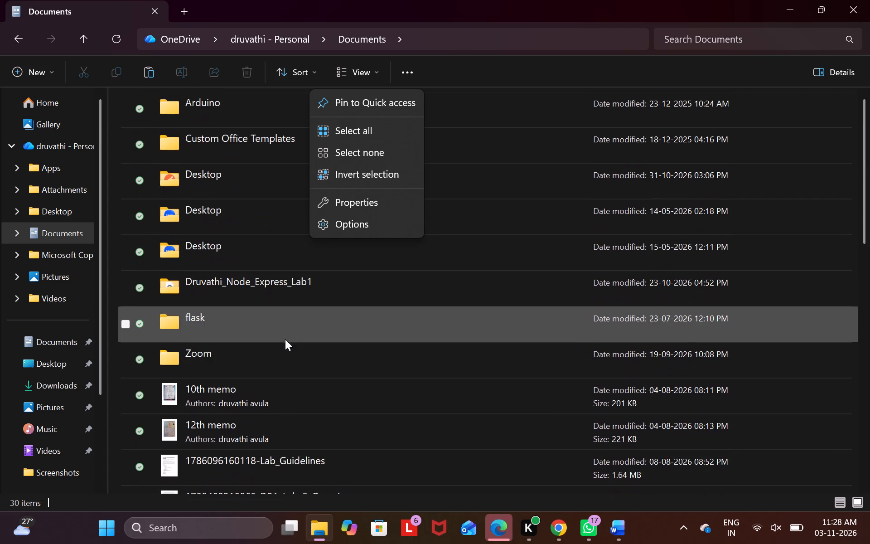
scroll(285, 339, down, 2)
double_click(321, 313)
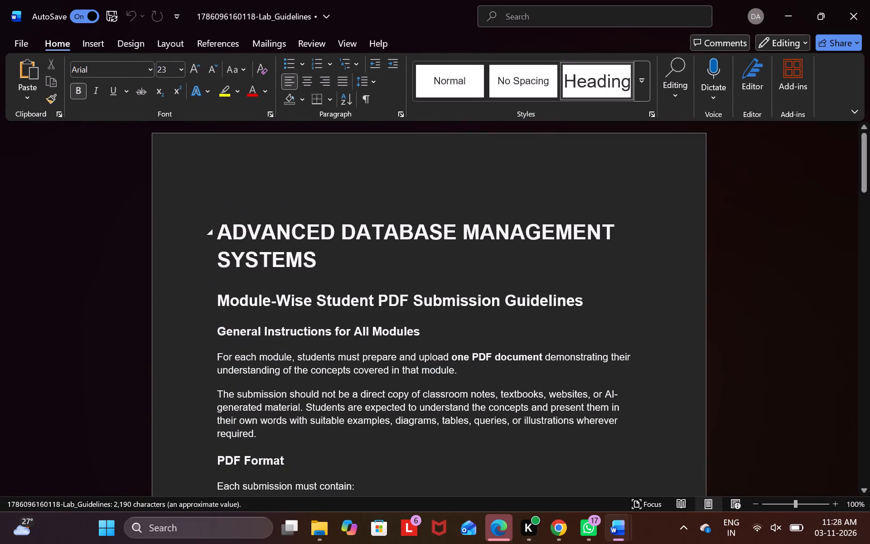
drag(216, 236, 322, 497)
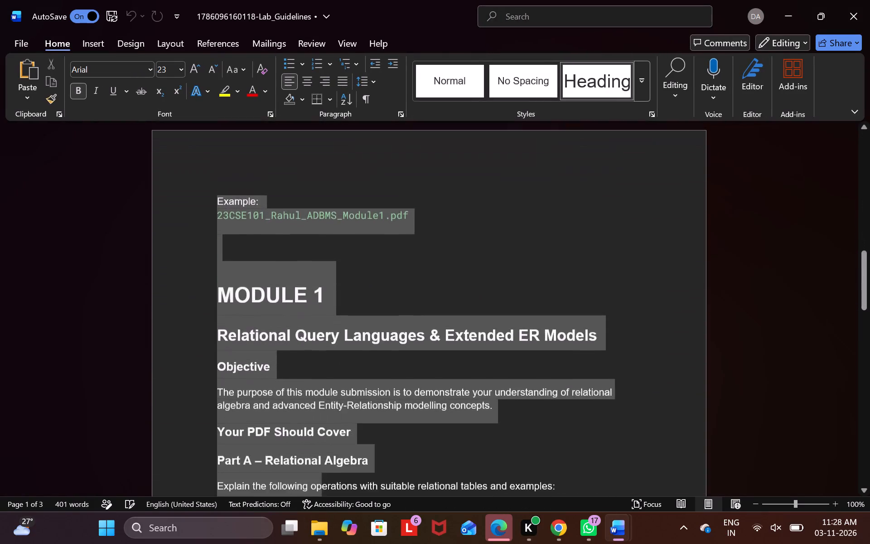
drag(322, 497, 371, 364)
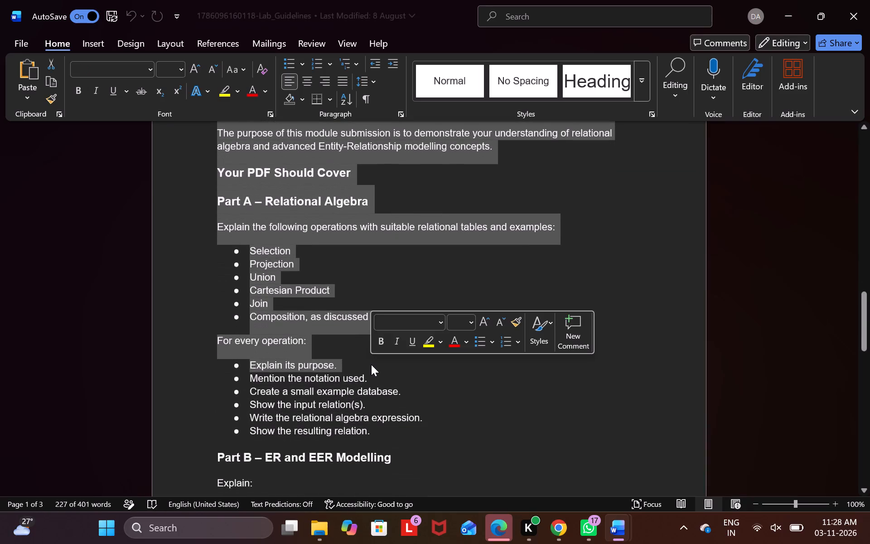
key(ctrl+a)
key(BackSpace)
scroll(371, 364, up, 1)
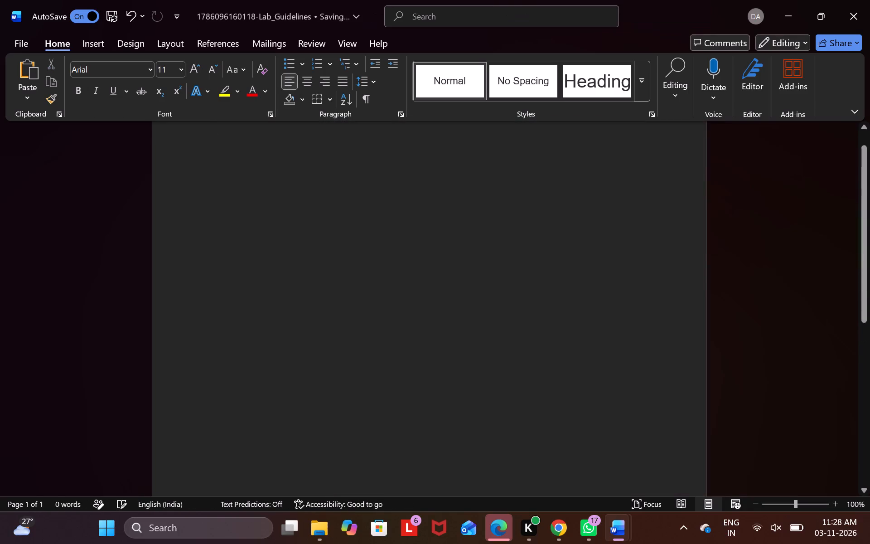
scroll(371, 364, up, 2)
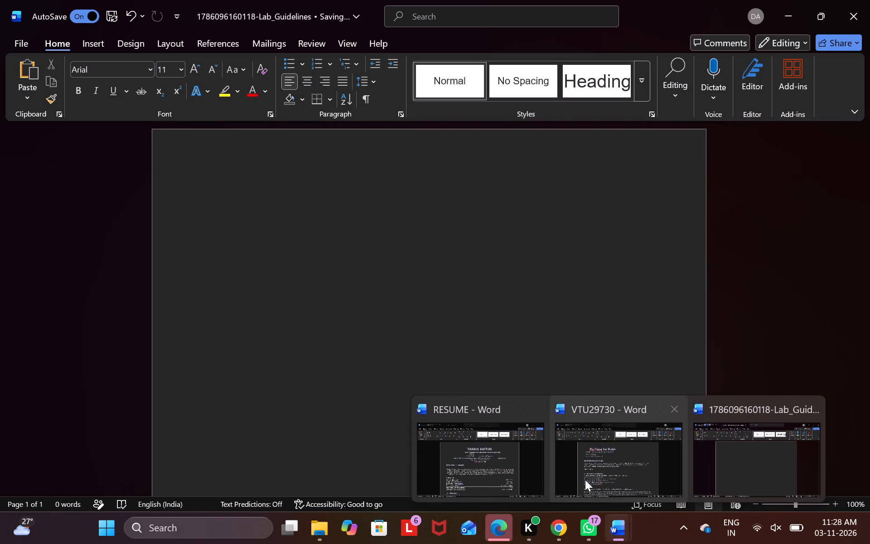
click(622, 471)
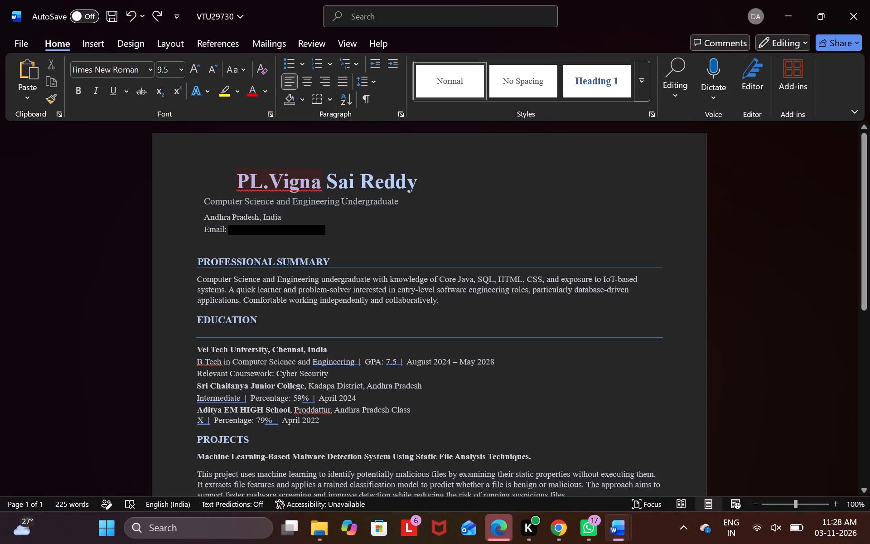
drag(239, 180, 407, 194)
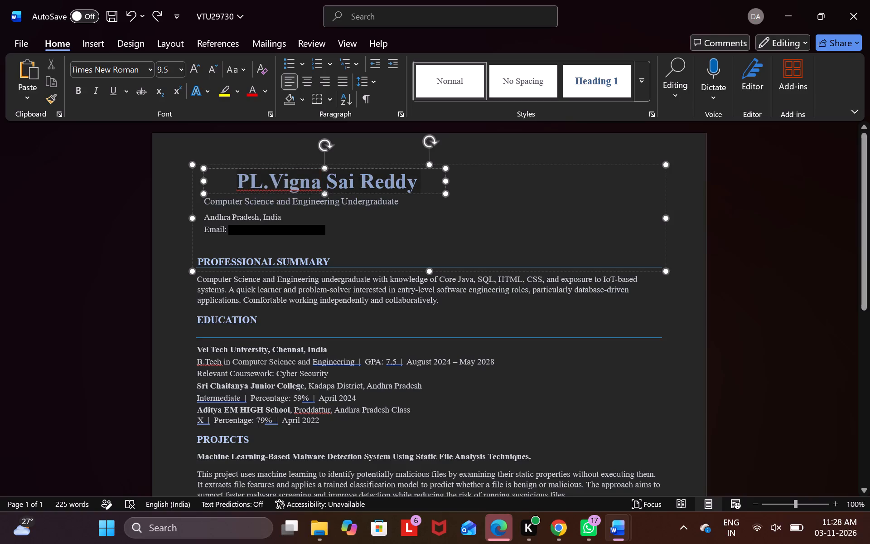
drag(407, 194, 410, 194)
key(ctrl+c)
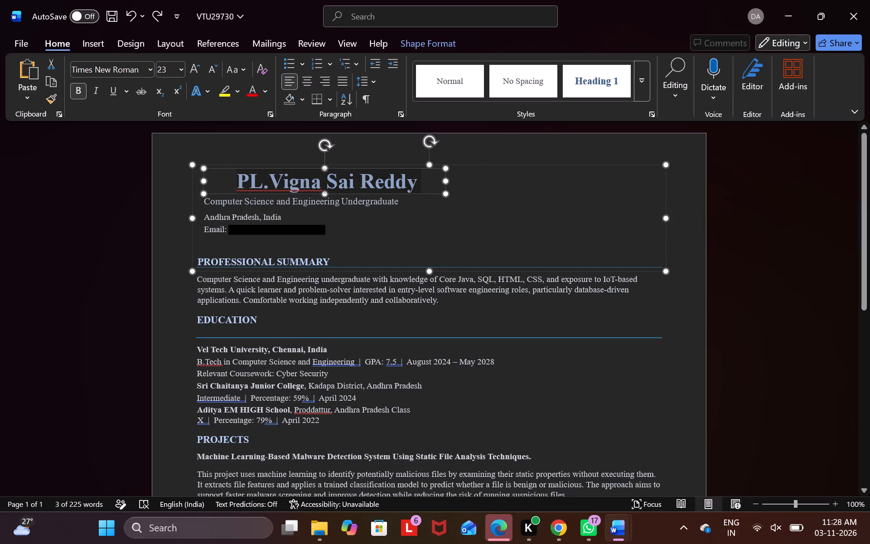
click(724, 460)
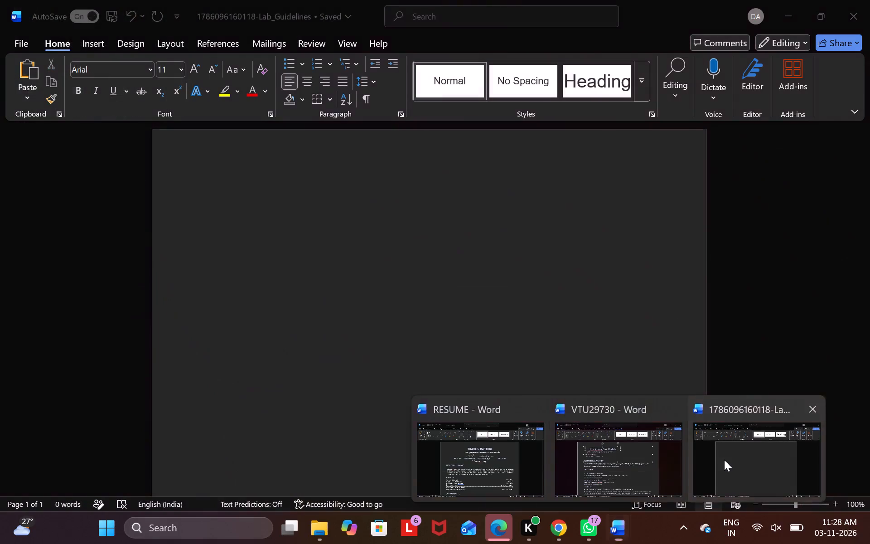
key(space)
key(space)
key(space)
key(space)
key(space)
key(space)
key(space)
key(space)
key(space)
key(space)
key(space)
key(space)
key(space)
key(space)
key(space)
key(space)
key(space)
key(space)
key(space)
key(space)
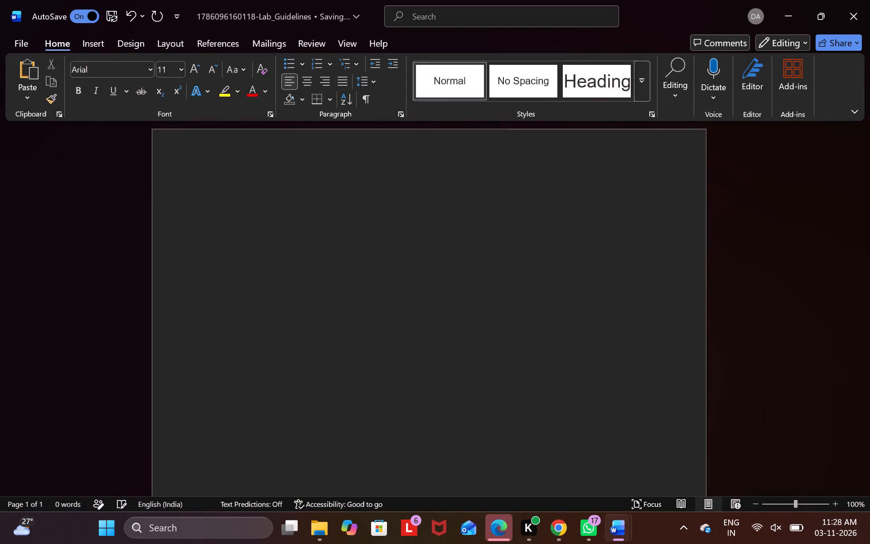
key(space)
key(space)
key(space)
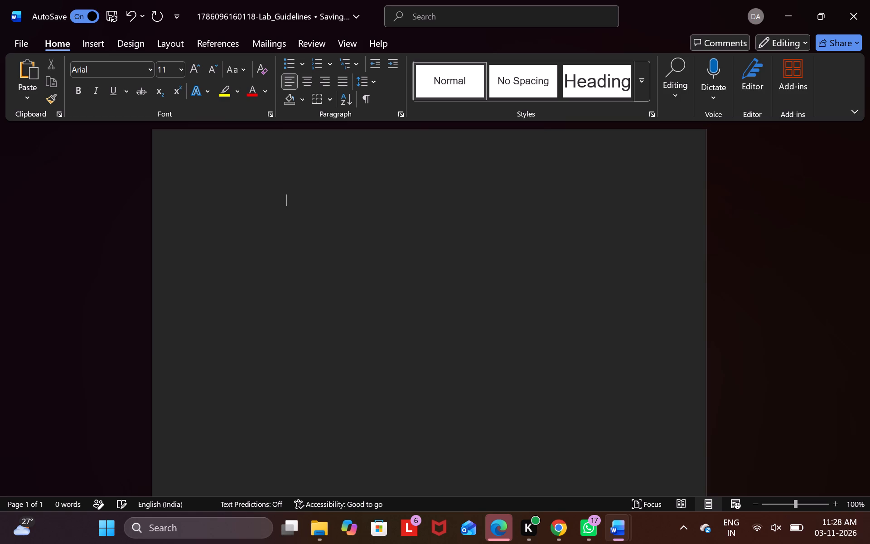
key(ctrl+v)
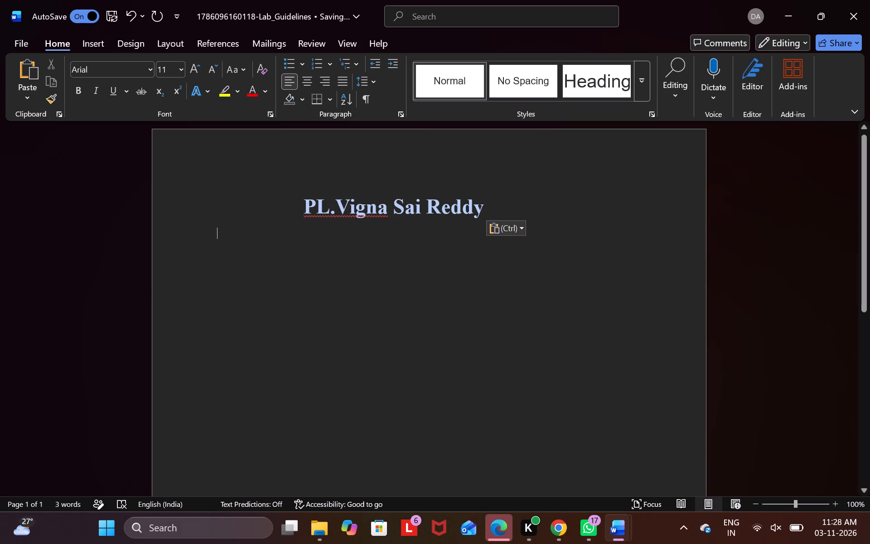
click(385, 270)
Shift the pasted name heading further across the page by inserting 13 more spaces before it.
click(298, 209)
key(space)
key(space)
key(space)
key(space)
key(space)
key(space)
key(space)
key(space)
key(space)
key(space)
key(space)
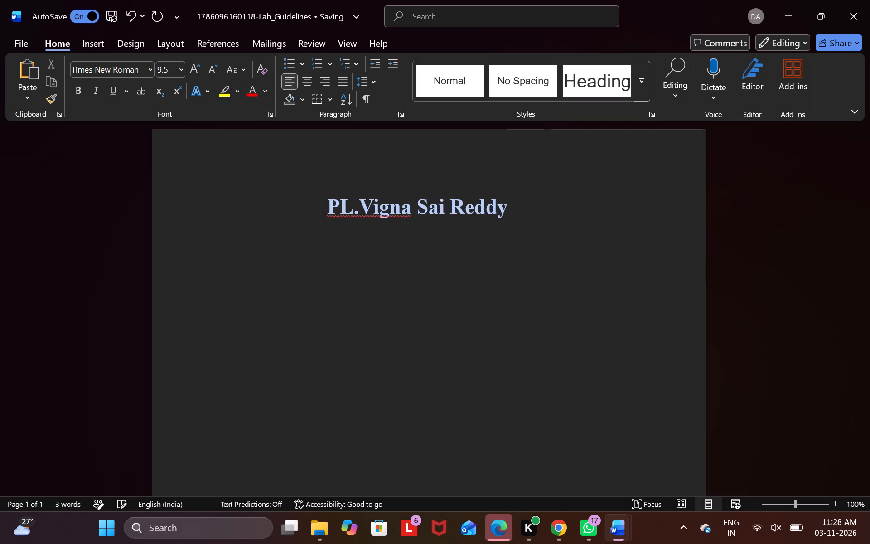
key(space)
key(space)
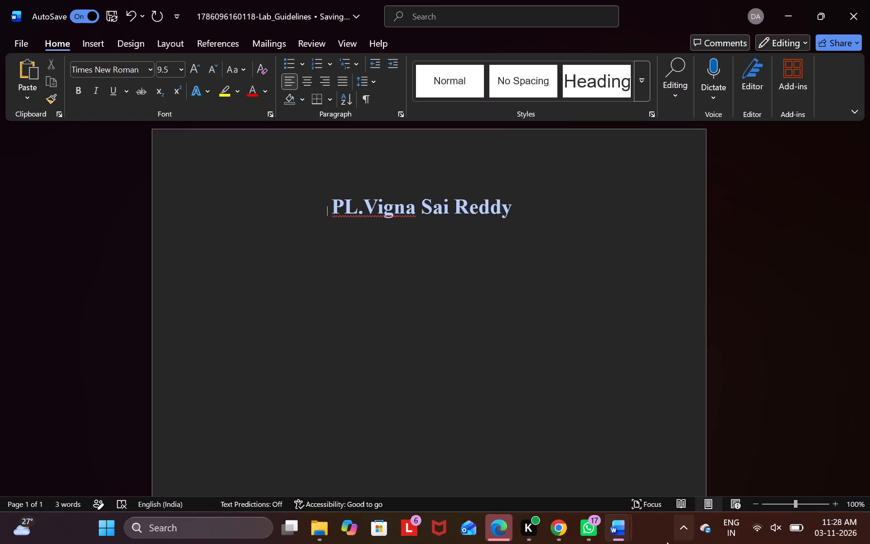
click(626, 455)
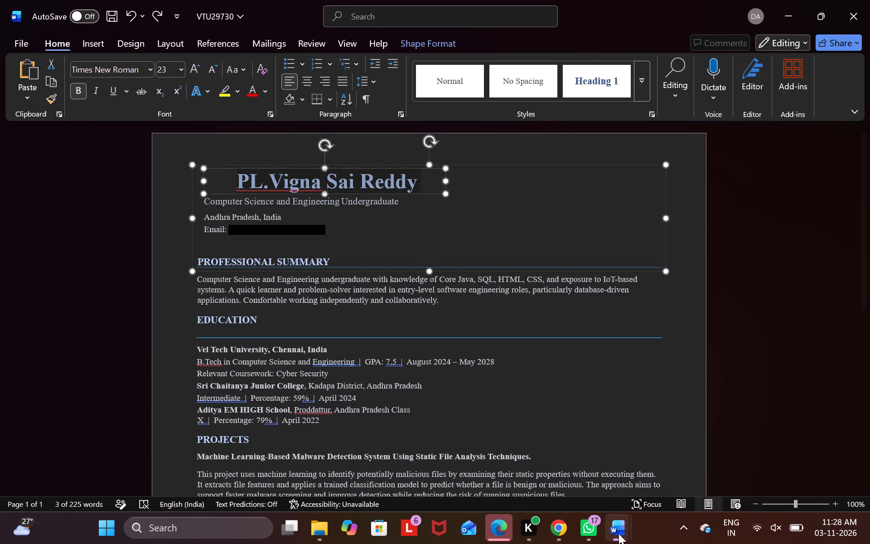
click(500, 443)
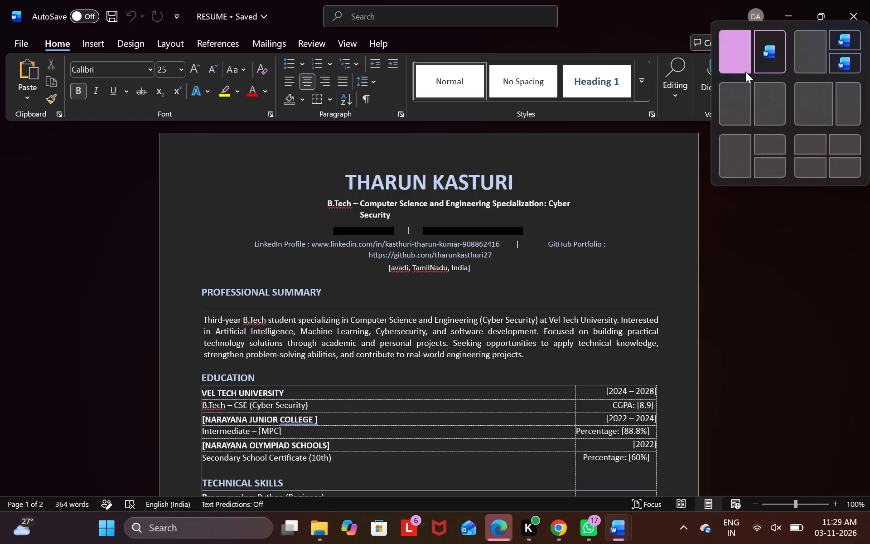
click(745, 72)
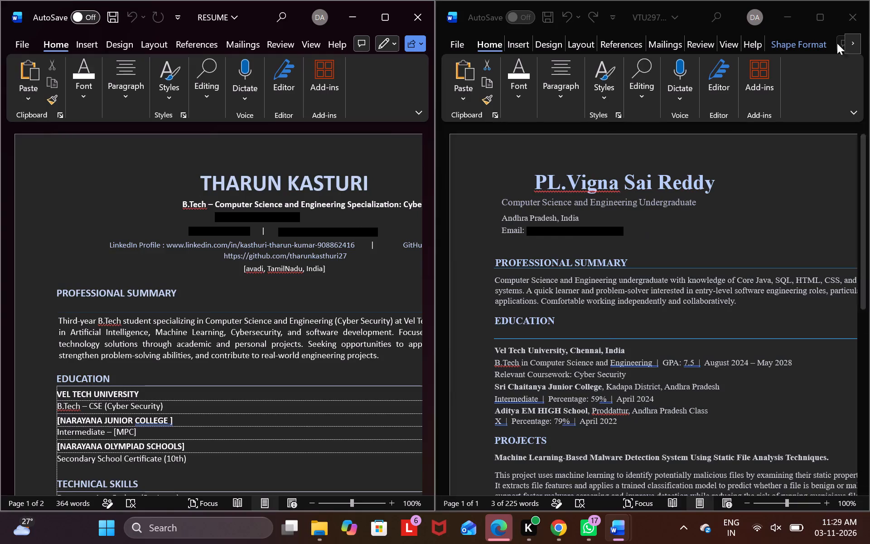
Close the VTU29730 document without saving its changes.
click(855, 19)
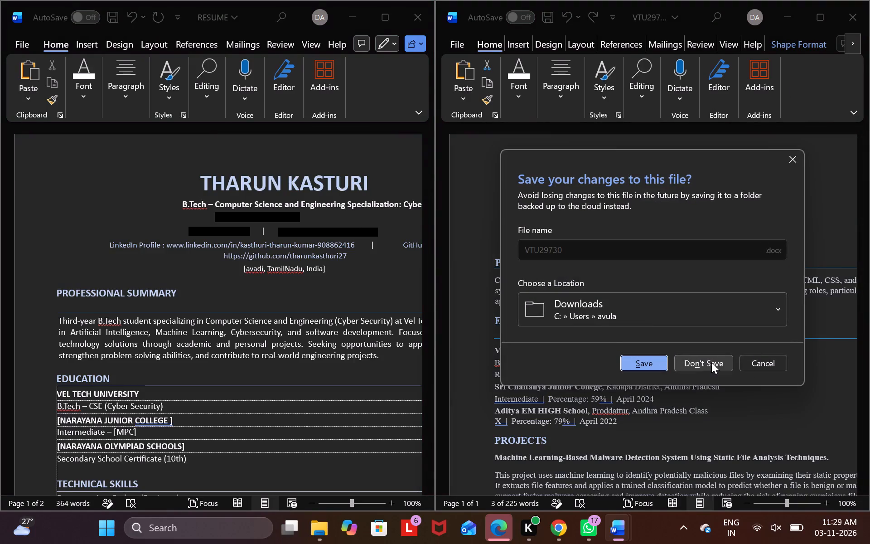
click(709, 364)
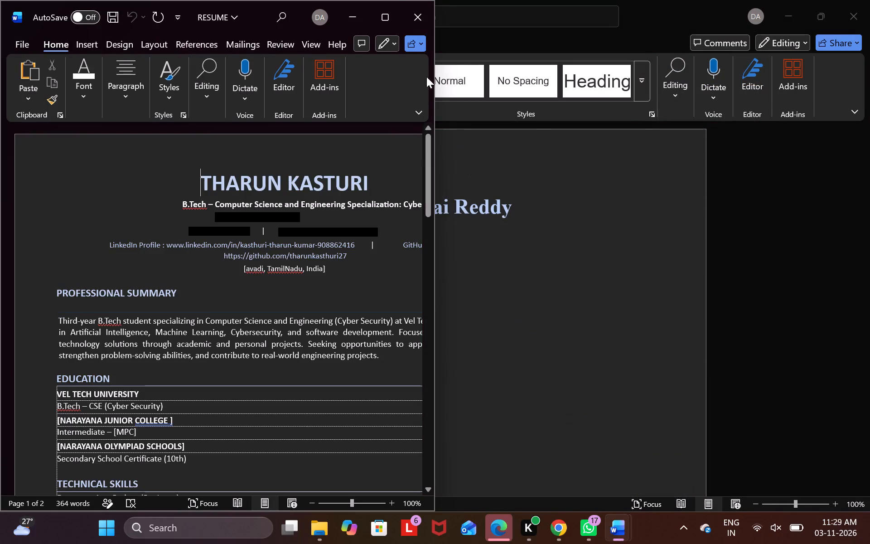
Maximize the RESUME document and review its layout and sections from the header through to the declaration.
click(389, 6)
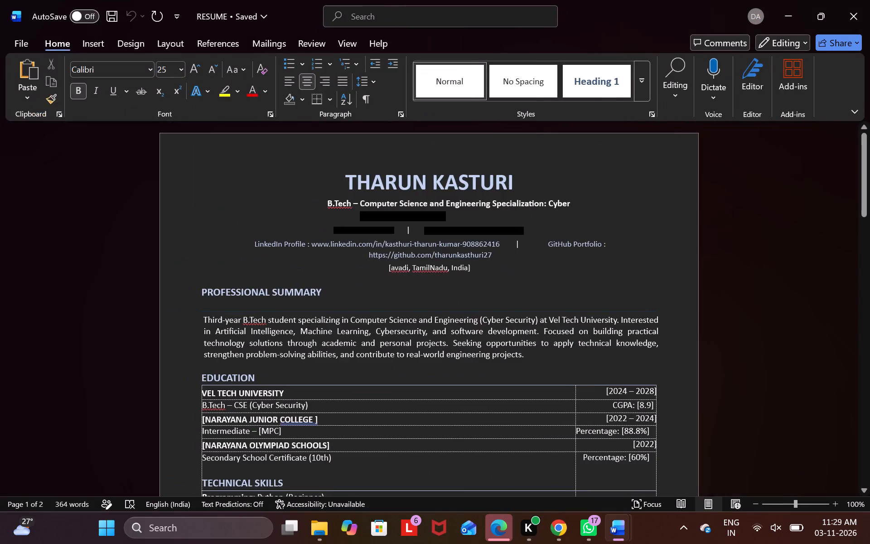
scroll(478, 305, down, 3)
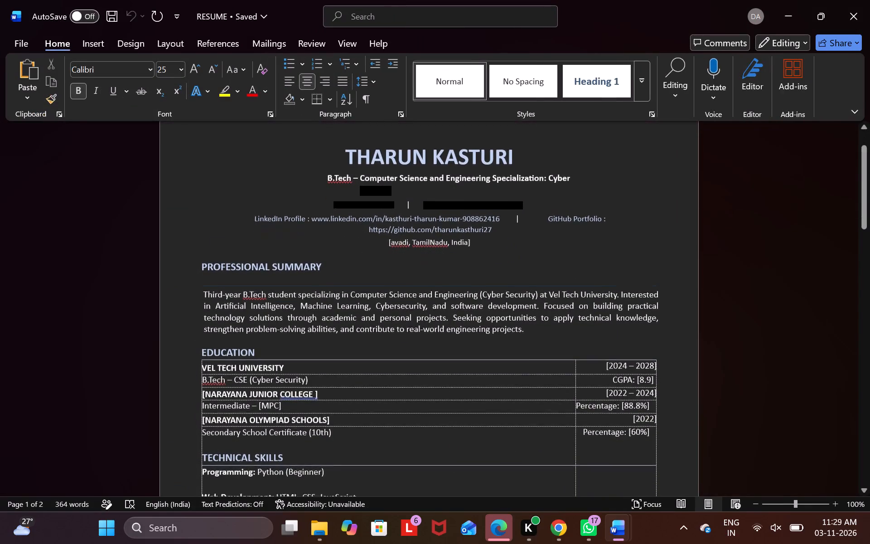
scroll(478, 305, down, 5)
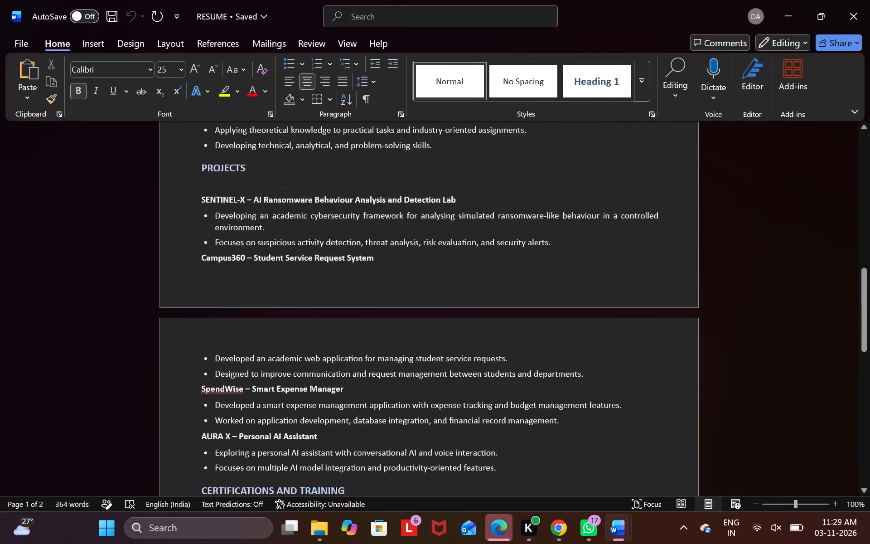
scroll(478, 305, down, 6)
scroll(478, 305, up, 7)
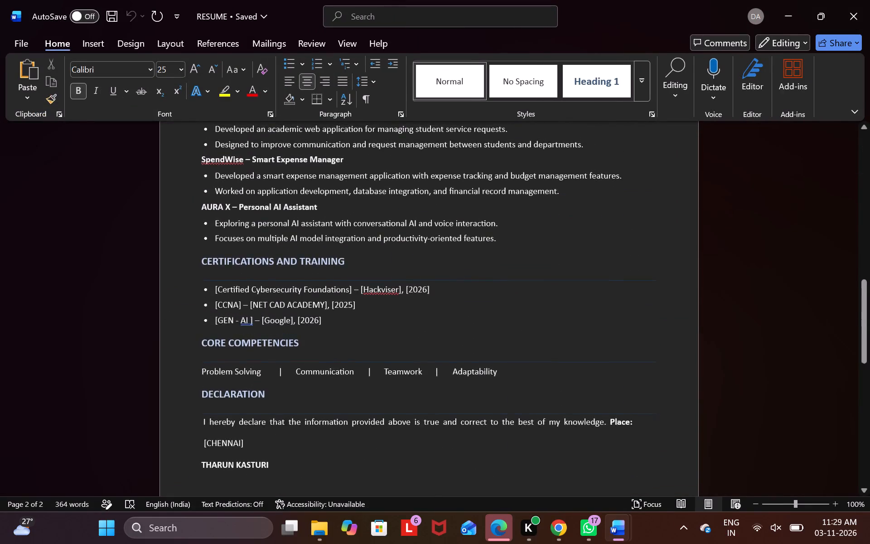
scroll(478, 305, up, 3)
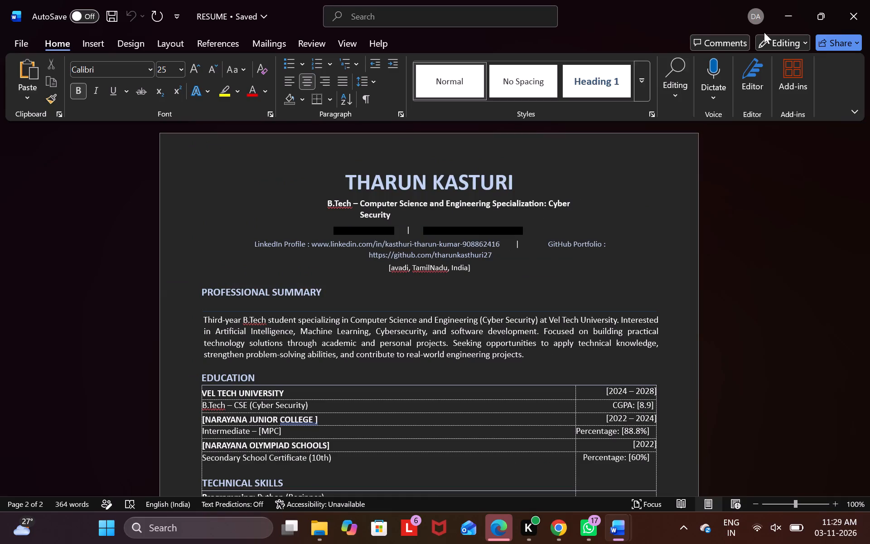
click(864, 14)
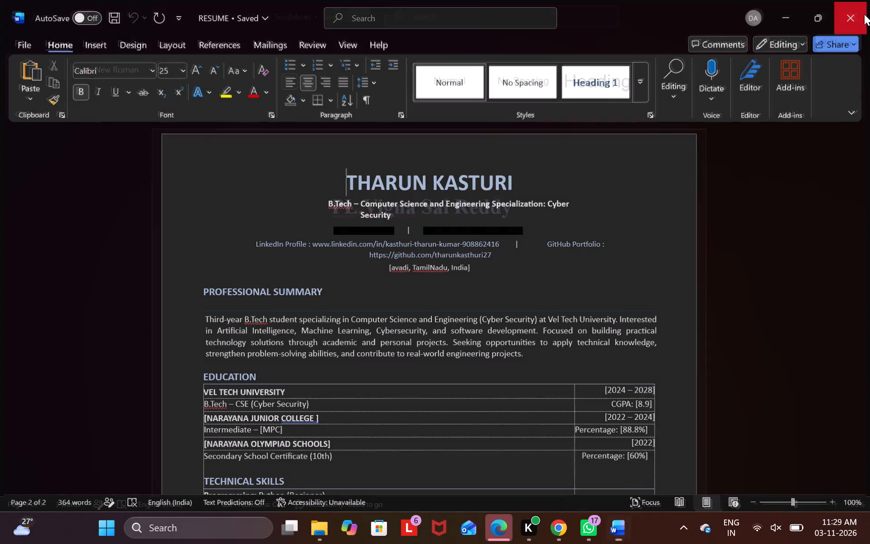
click(853, 16)
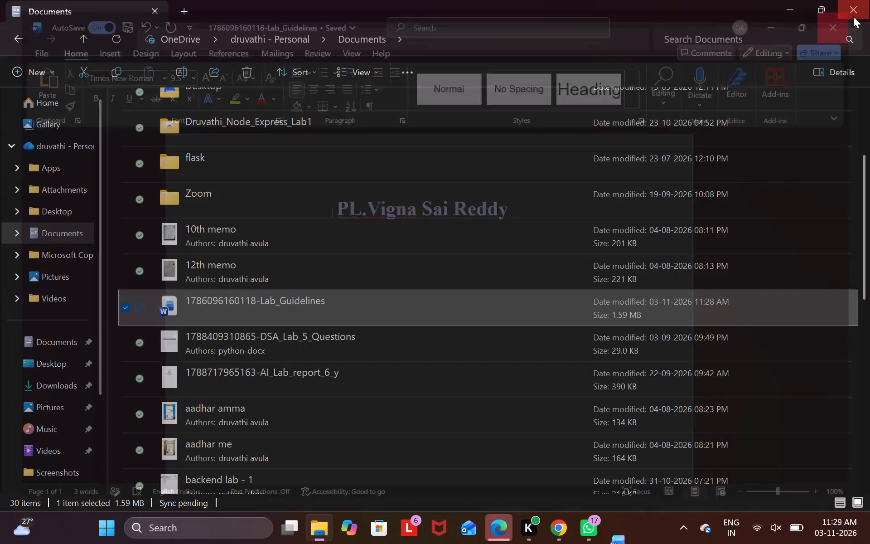
scroll(409, 259, up, 8)
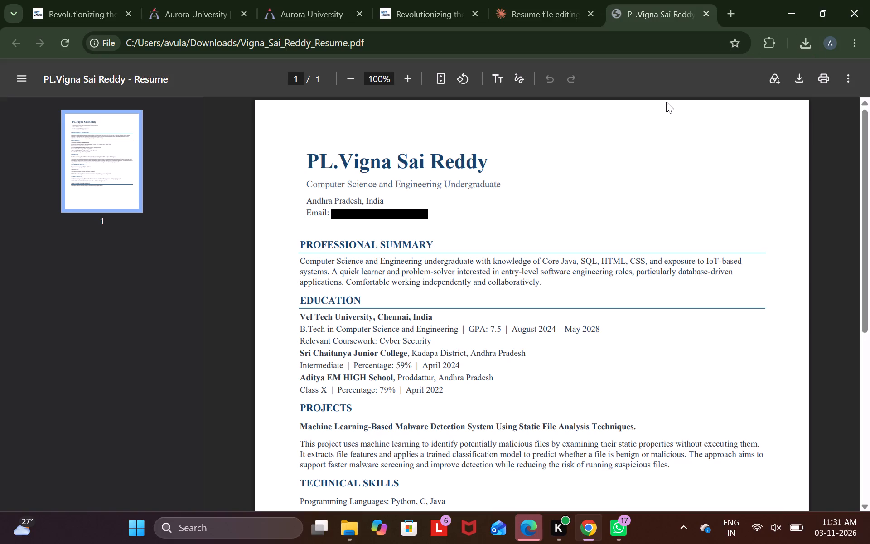
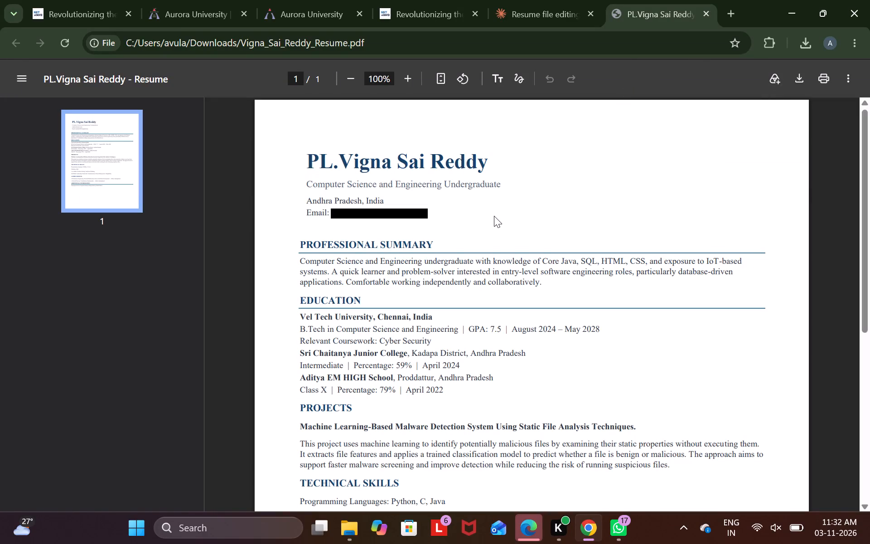
Search Google for "word to pdf converter" in a new tab and open iLovePDF's PDF to WORD converter.
click(731, 13)
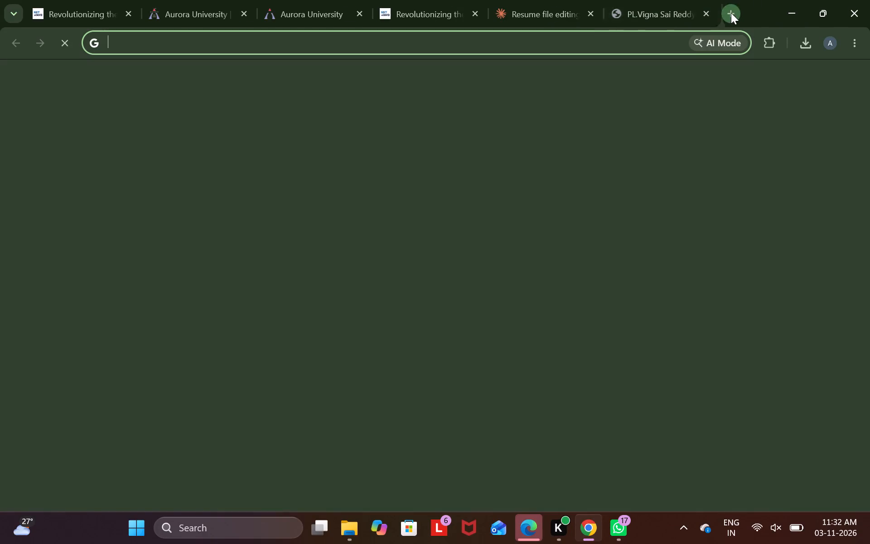
click(455, 252)
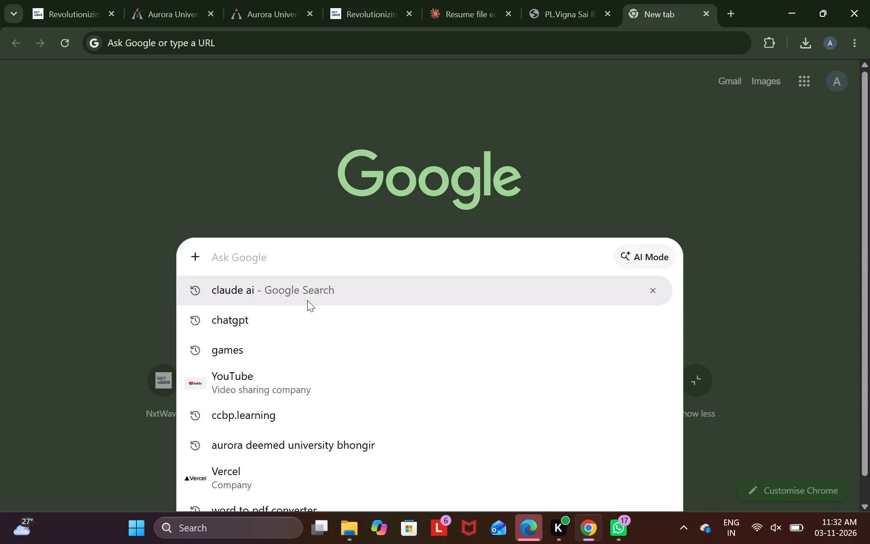
scroll(273, 458, down, 1)
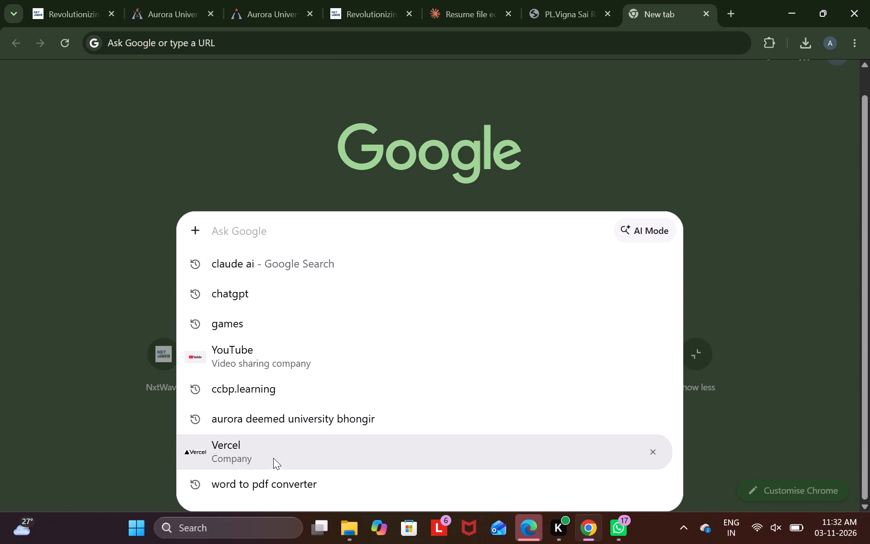
click(261, 497)
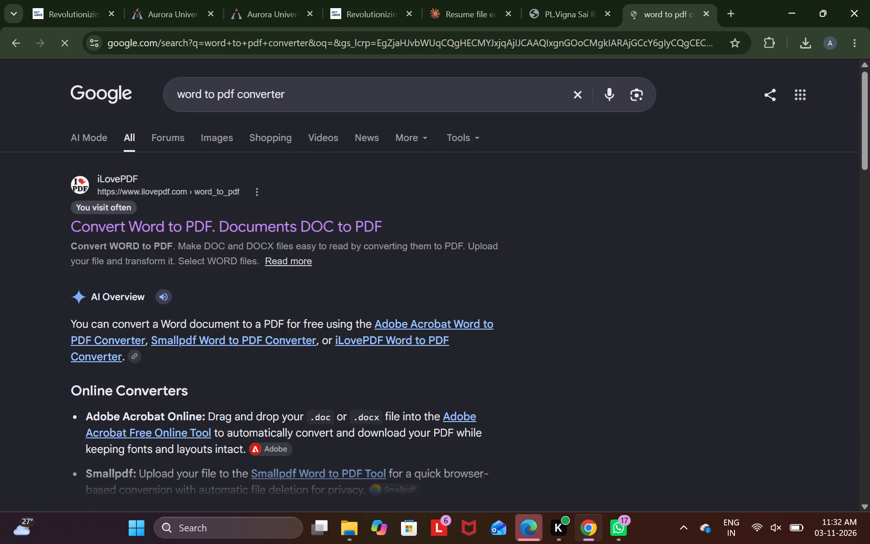
click(202, 221)
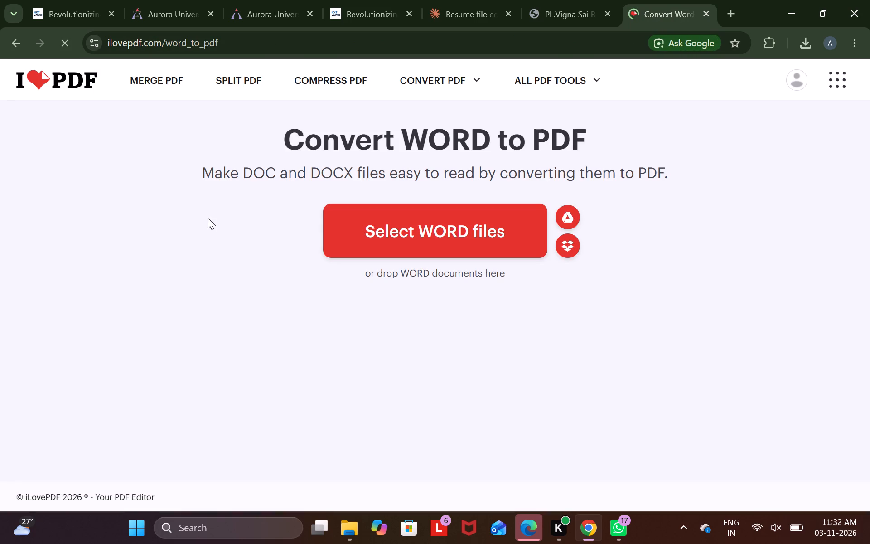
click(441, 73)
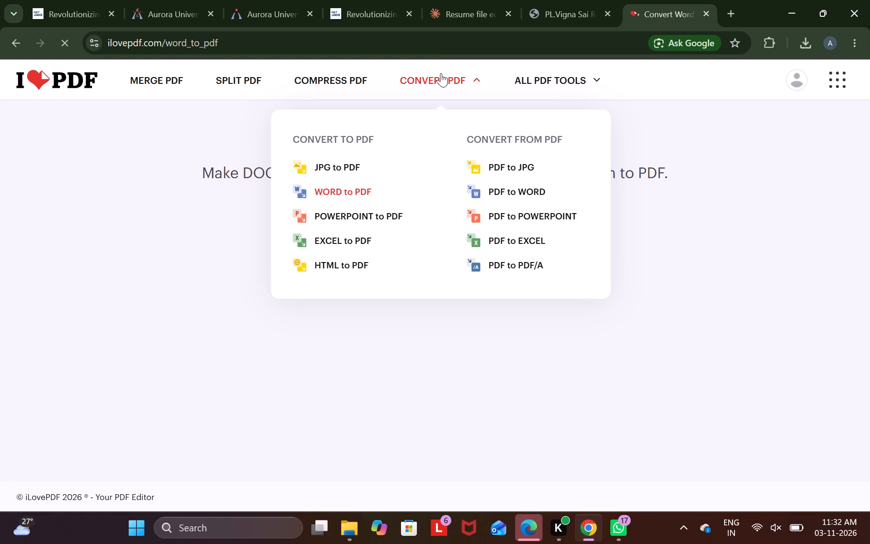
click(505, 189)
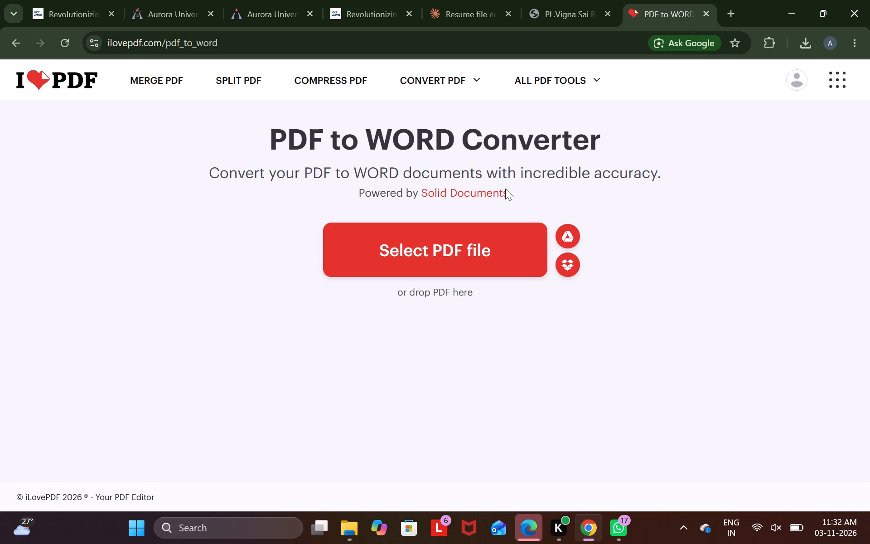
Upload the generated resume PDF from Downloads, convert it to Word with No OCR, and download the result.
click(476, 261)
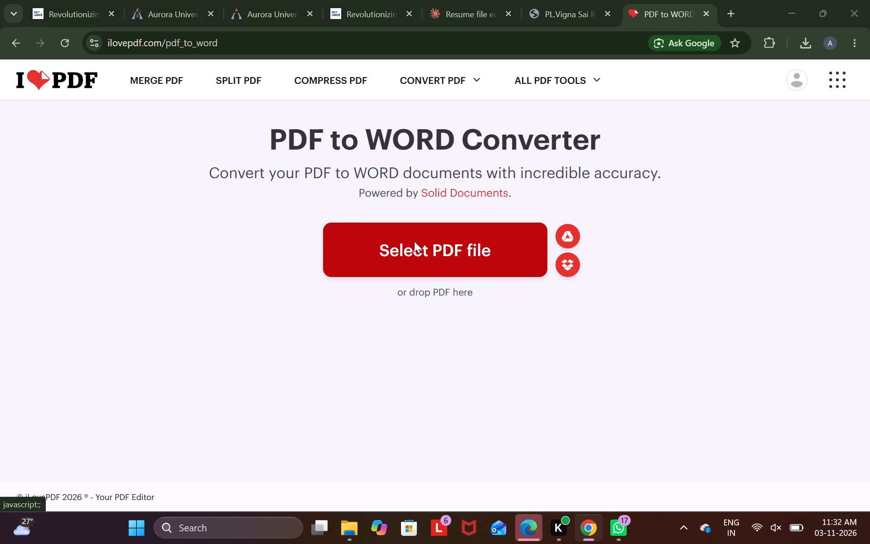
scroll(69, 214, down, 1)
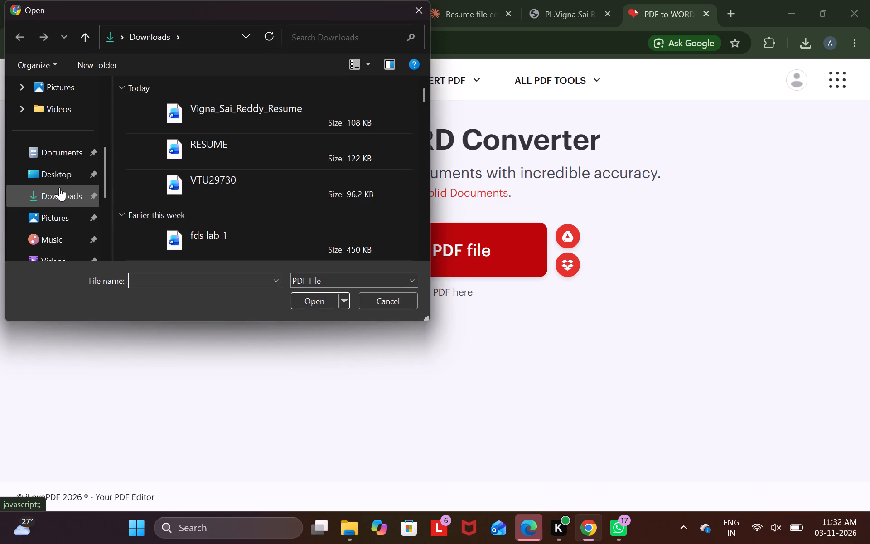
click(59, 187)
click(206, 131)
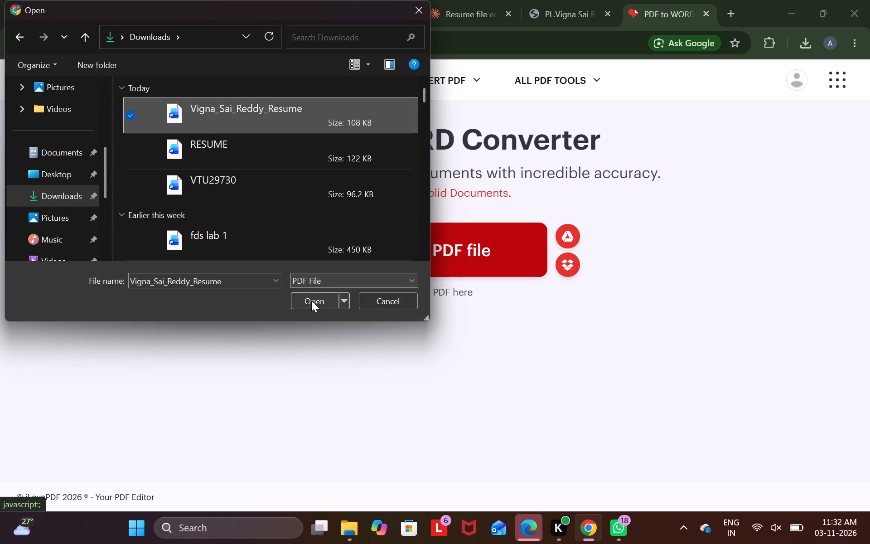
click(311, 301)
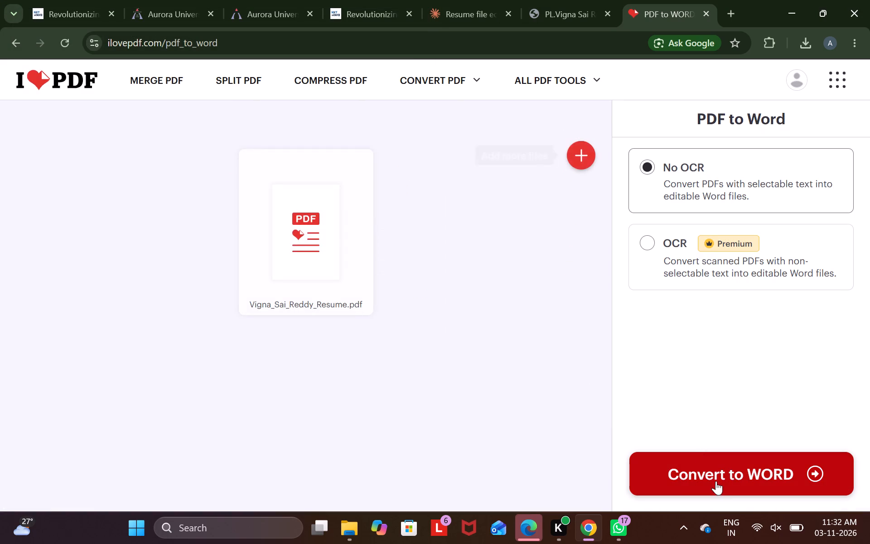
click(716, 481)
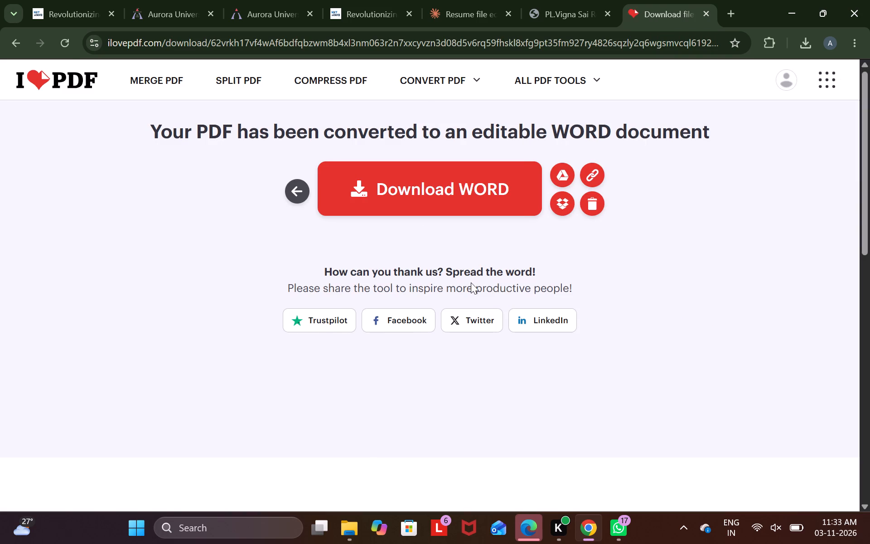
click(420, 197)
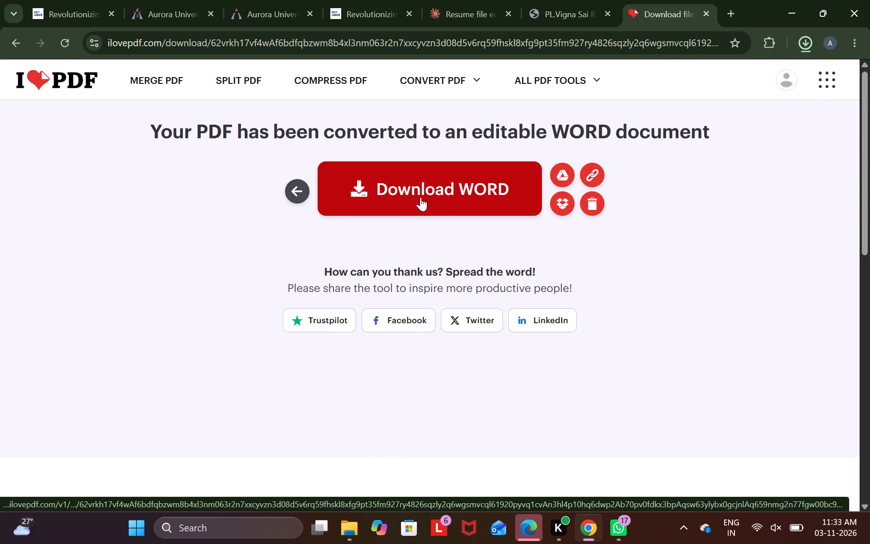
Open the downloaded resume DOCX in Word and enable editing.
click(801, 45)
click(805, 49)
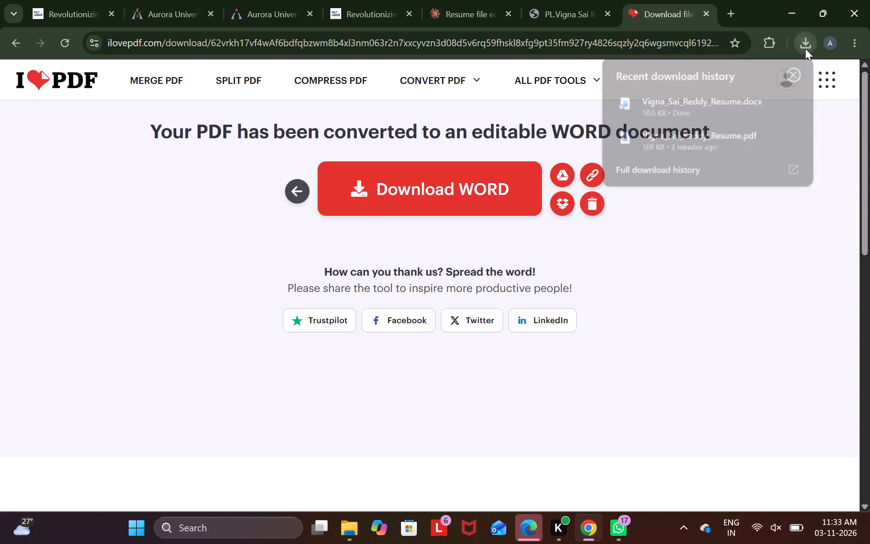
click(710, 97)
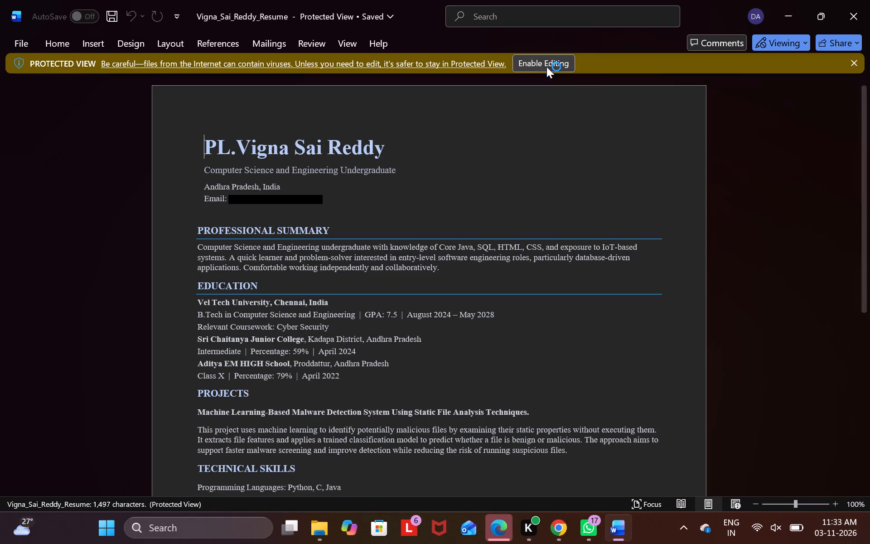
click(546, 67)
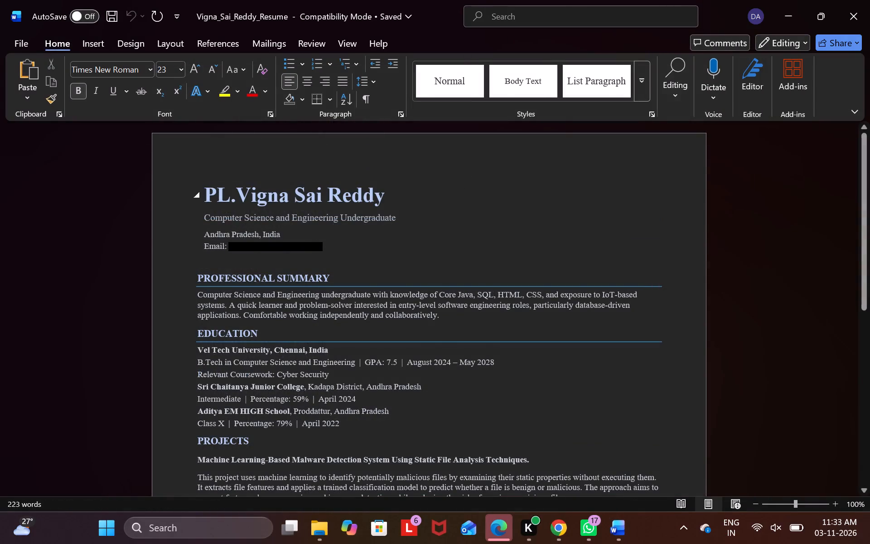
Shift the name heading of the converted resume toward the page centre by inserting spaces before it.
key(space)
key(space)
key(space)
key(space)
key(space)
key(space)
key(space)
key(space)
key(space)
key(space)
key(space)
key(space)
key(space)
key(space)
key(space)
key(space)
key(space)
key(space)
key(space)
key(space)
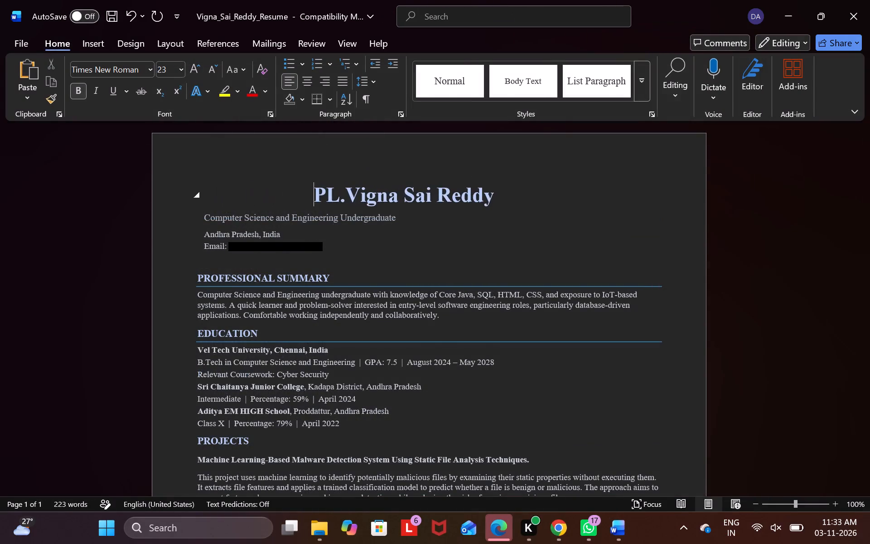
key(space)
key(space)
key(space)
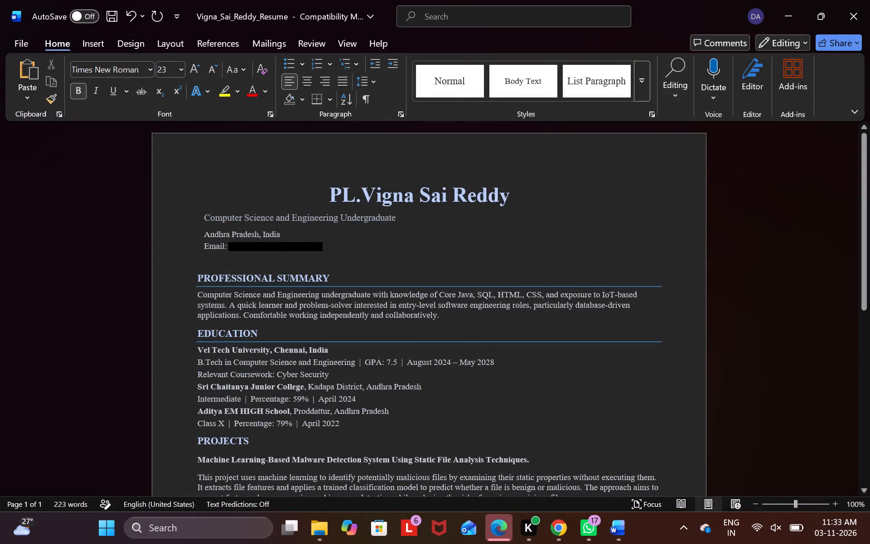
click(203, 216)
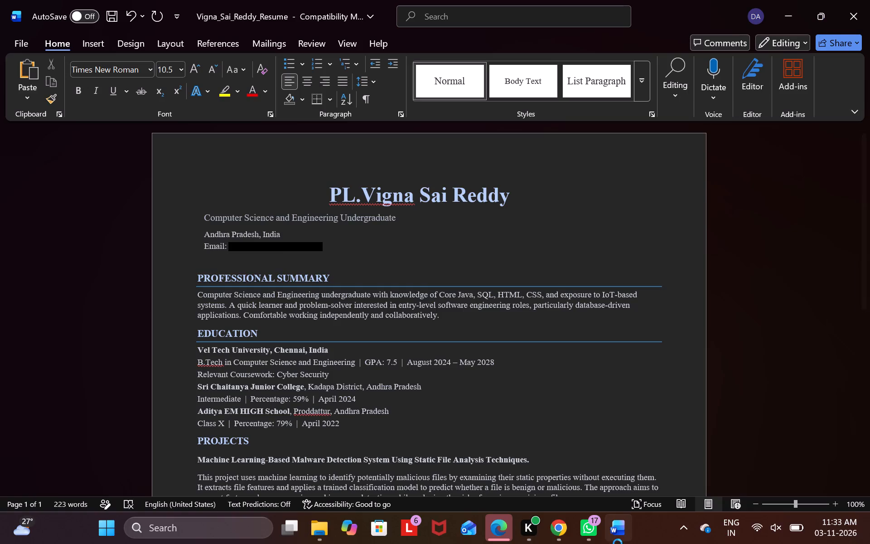
Open the RESUME document from File Explorer and arrange it side by side with the converted resume in Word.
click(314, 521)
double_click(280, 264)
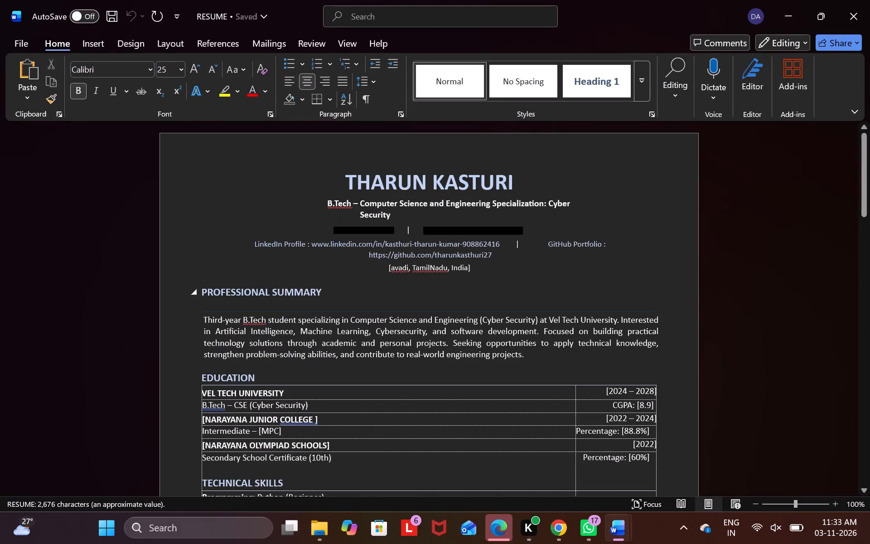
click(757, 53)
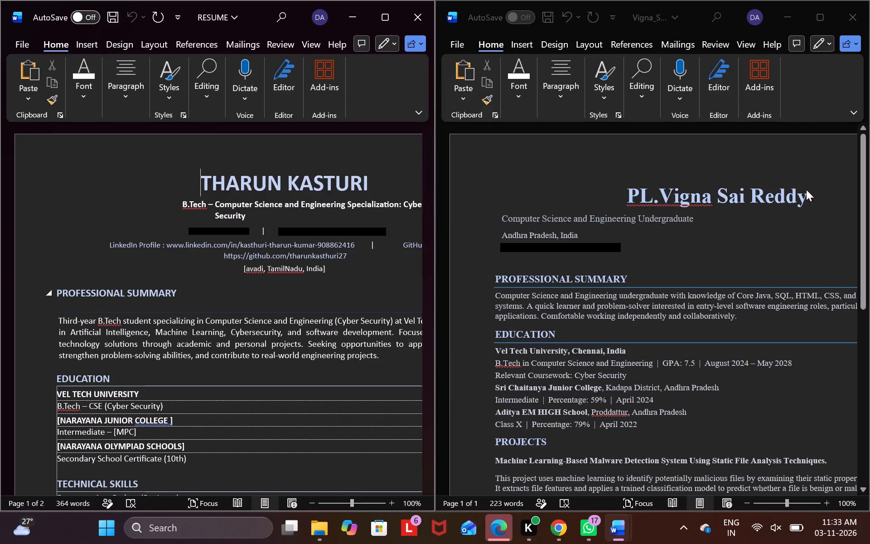
Rewrite the name heading of the converted resume in capital letters, with a space after "PL.".
click(797, 201)
click(821, 201)
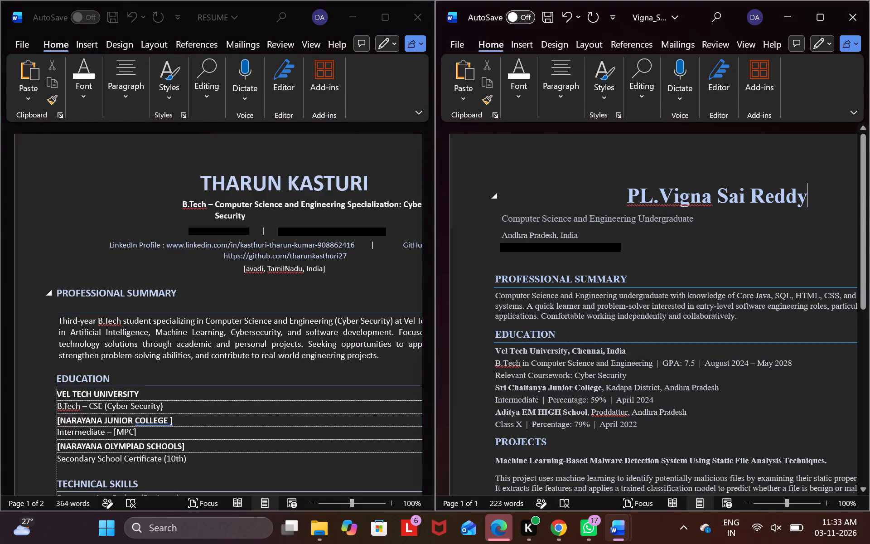
key(BackSpace)
key(BackSpace)
key(BackSpace)
key(BackSpace)
key(BackSpace)
key(BackSpace)
key(BackSpace)
key(BackSpace)
key(BackSpace)
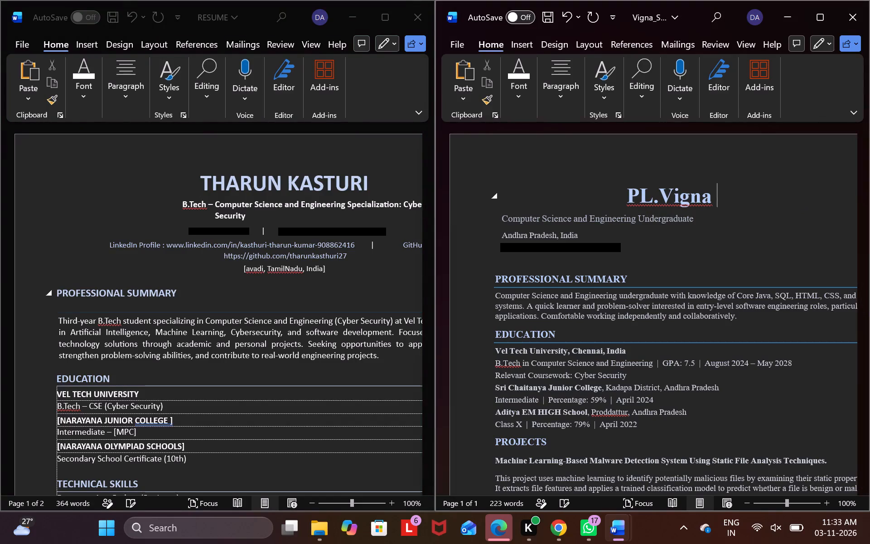
key(BackSpace)
key(BackSpace)
key(BackSpace)
key(BackSpace)
key(BackSpace)
key(BackSpace)
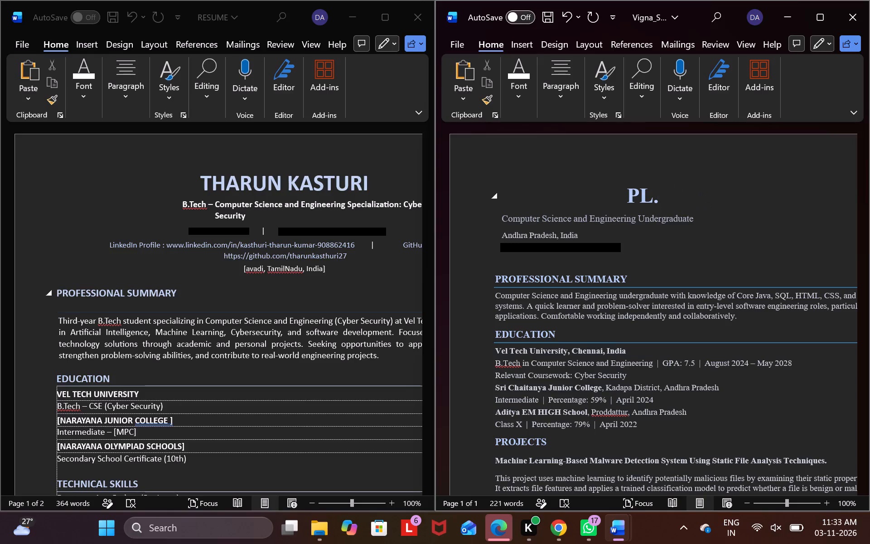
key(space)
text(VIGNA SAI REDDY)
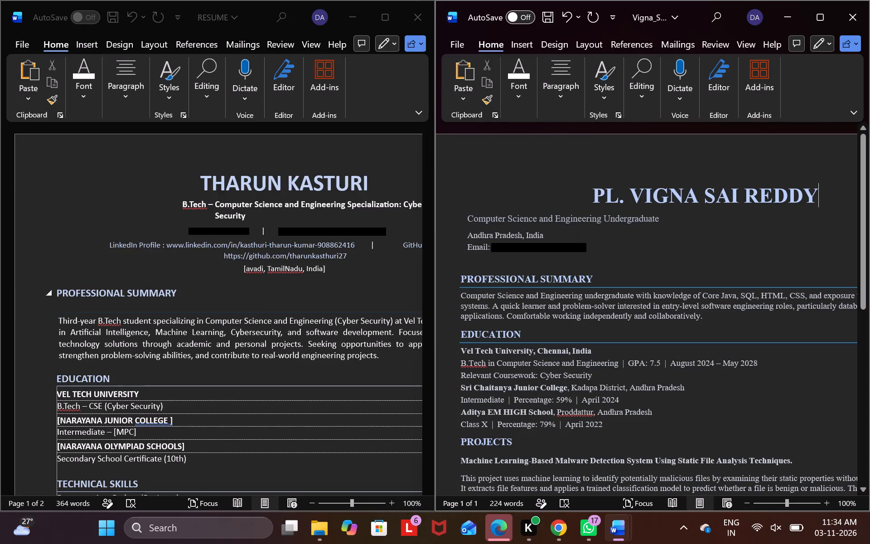
Add "B.tech" and a space before "Computer Science and Engineering" in the line beneath the name.
click(468, 221)
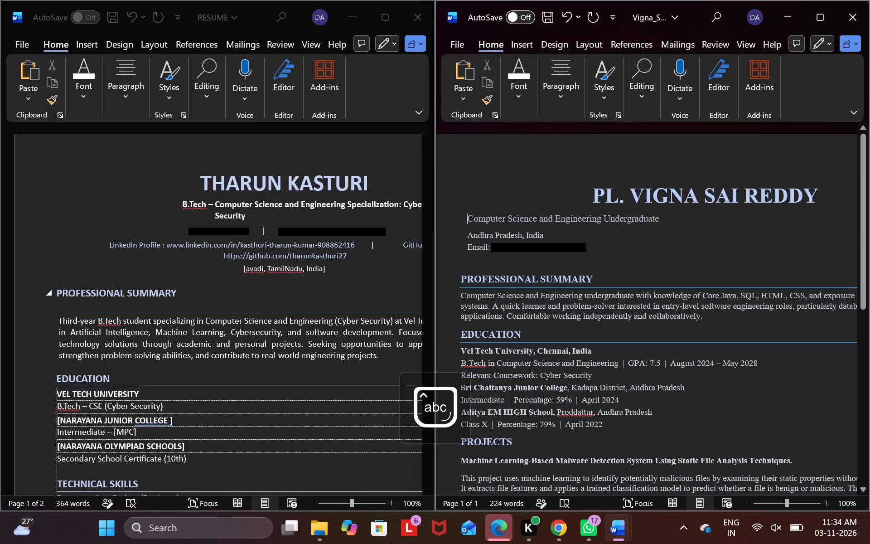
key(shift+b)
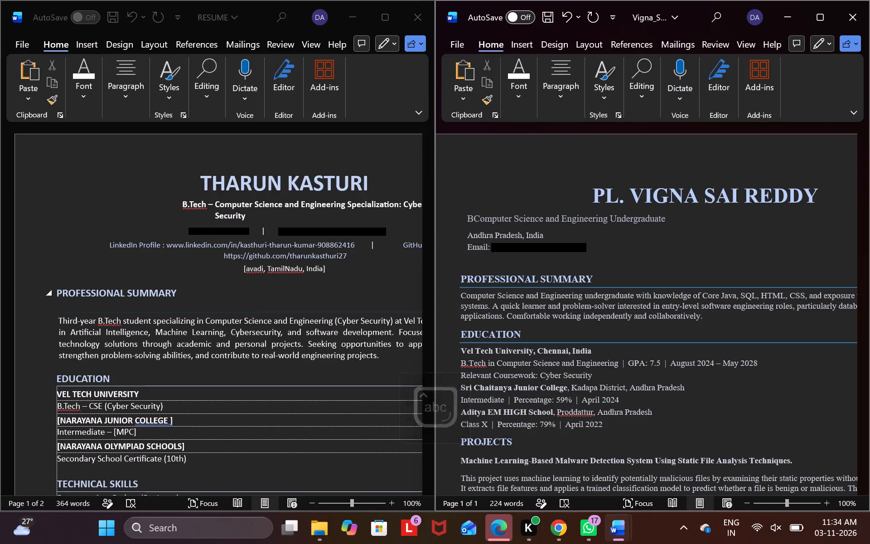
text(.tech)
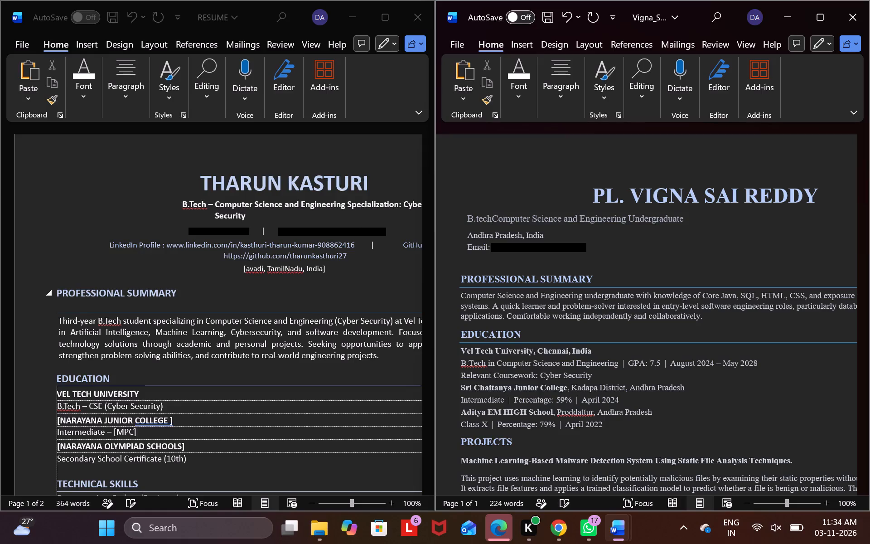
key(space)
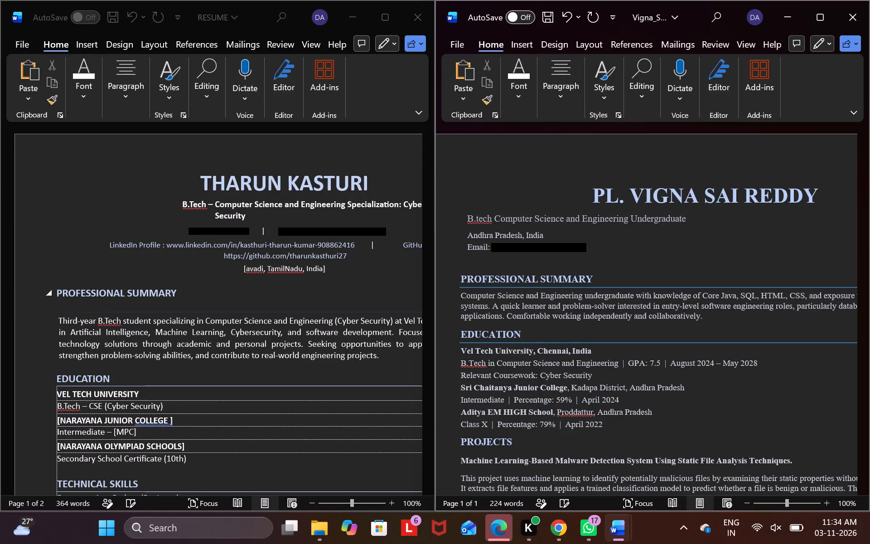
Replace "Undergraduate" in the line beneath the name with "specialization: cyber security".
scroll(367, 242, left, 1)
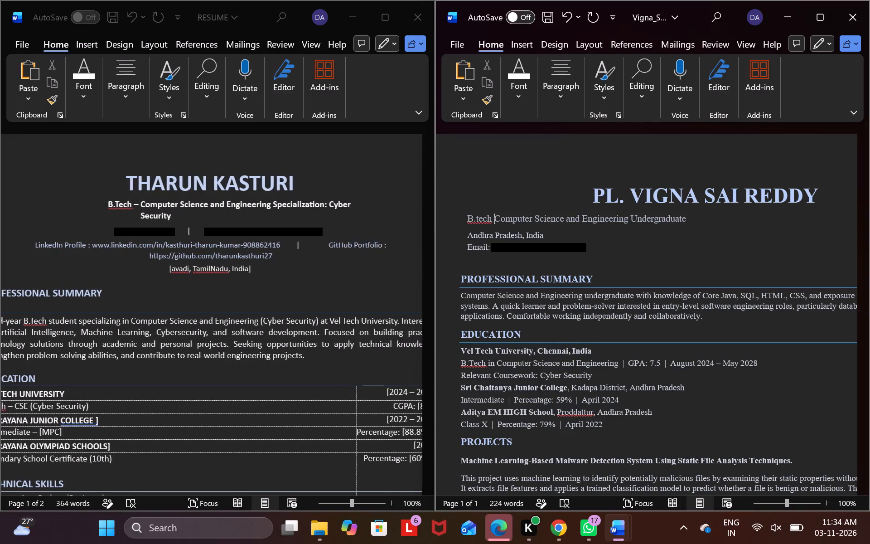
click(705, 215)
key(BackSpace)
key(BackSpace)
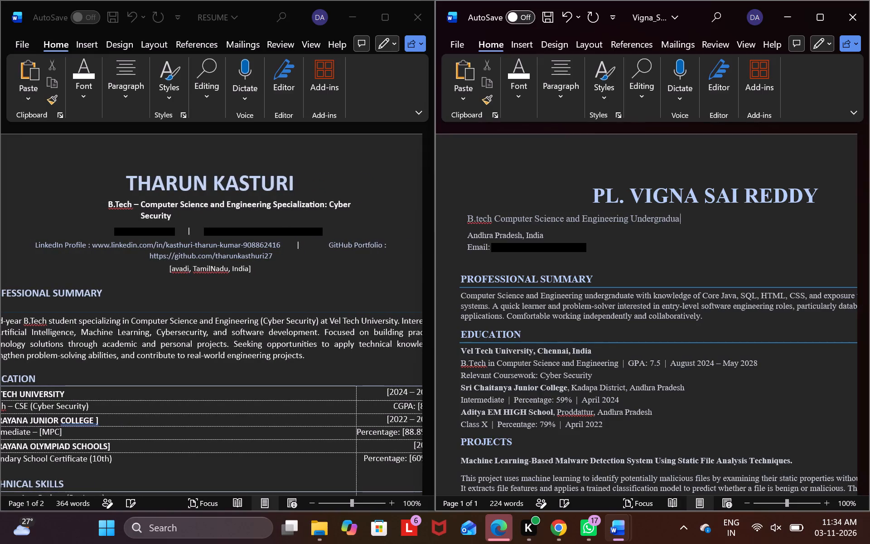
key(BackSpace)
key(BackSpace)
key(BackSpace)
key(BackSpace)
key(BackSpace)
key(BackSpace)
key(BackSpace)
key(BackSpace)
key(BackSpace)
key(BackSpace)
key(BackSpace)
key(BackSpace)
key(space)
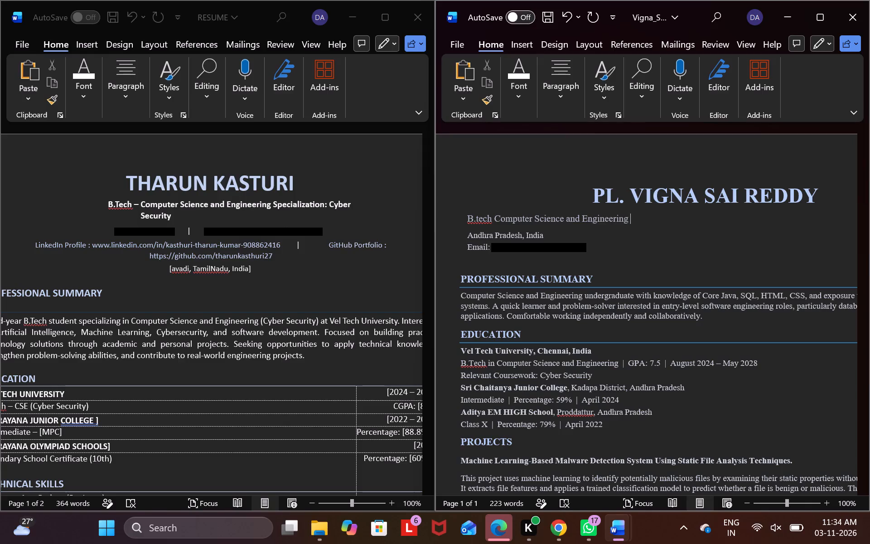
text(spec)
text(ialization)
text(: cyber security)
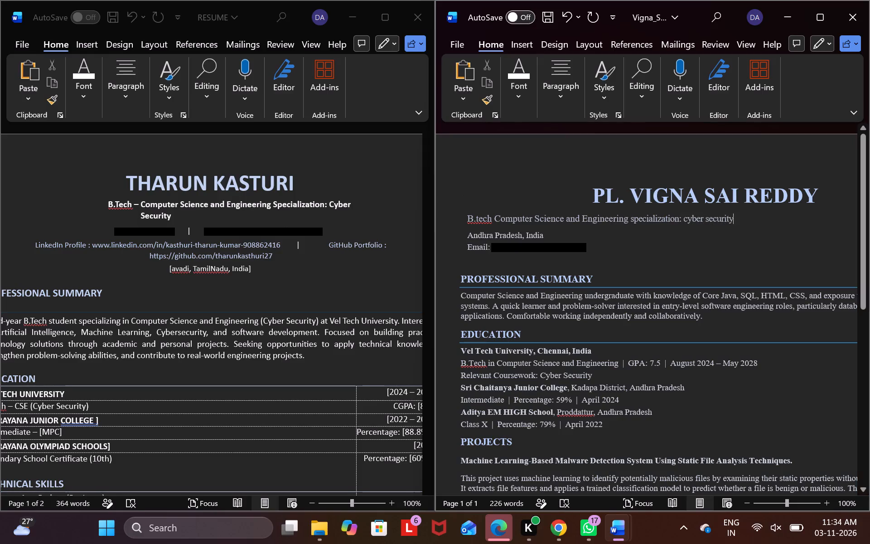
Insert leading spaces before "B.tech" to shift the degree line across so it sits beneath the name heading.
click(467, 222)
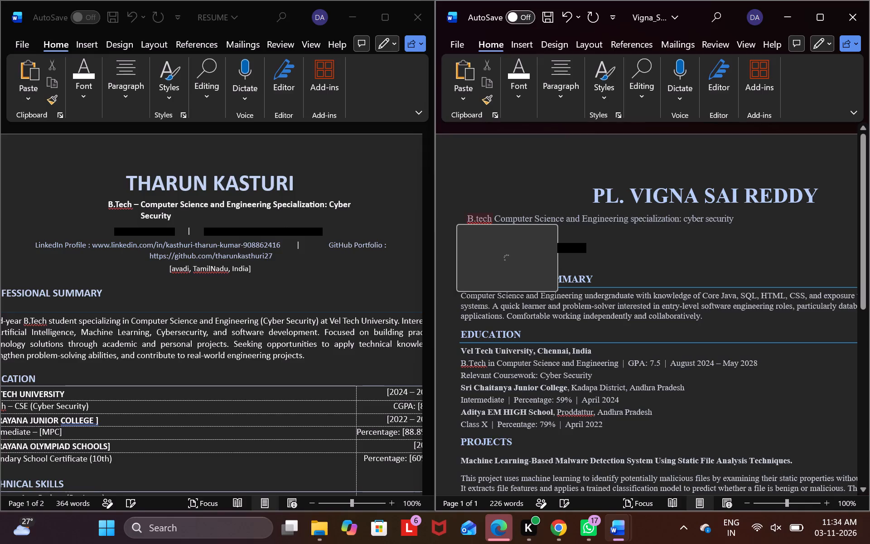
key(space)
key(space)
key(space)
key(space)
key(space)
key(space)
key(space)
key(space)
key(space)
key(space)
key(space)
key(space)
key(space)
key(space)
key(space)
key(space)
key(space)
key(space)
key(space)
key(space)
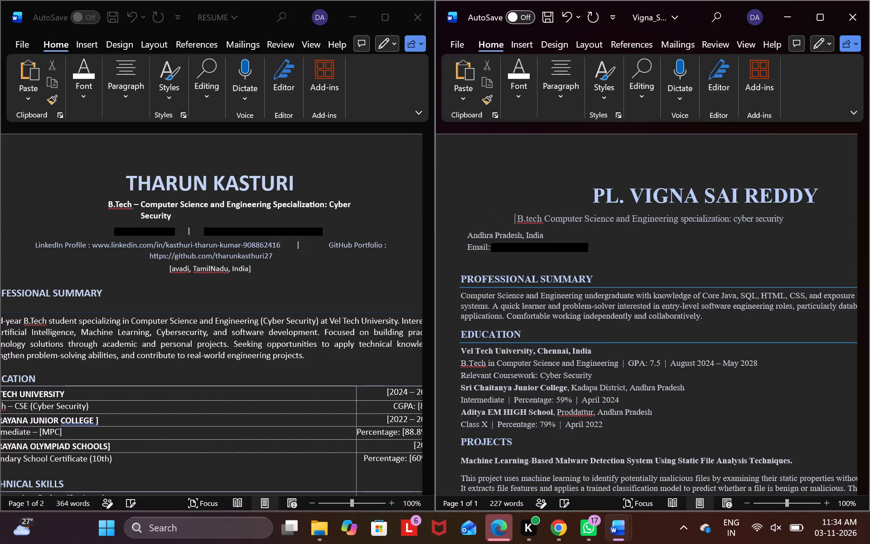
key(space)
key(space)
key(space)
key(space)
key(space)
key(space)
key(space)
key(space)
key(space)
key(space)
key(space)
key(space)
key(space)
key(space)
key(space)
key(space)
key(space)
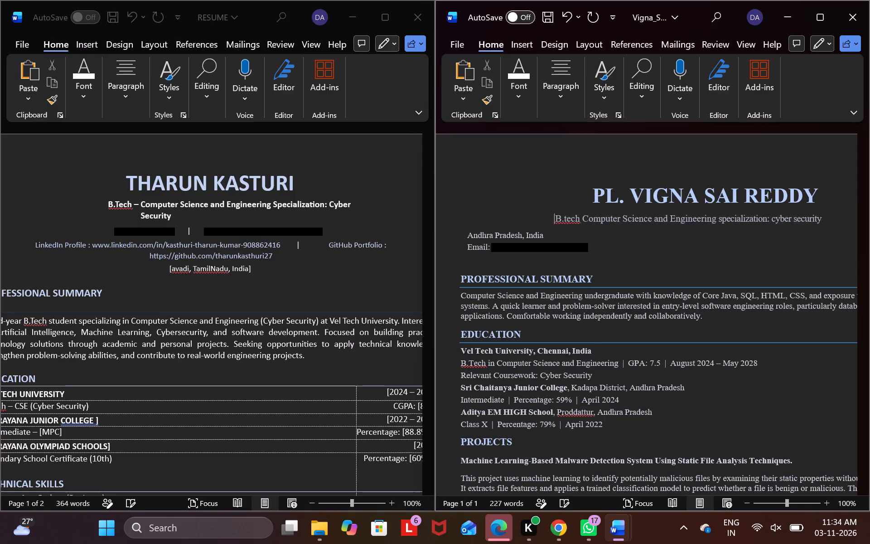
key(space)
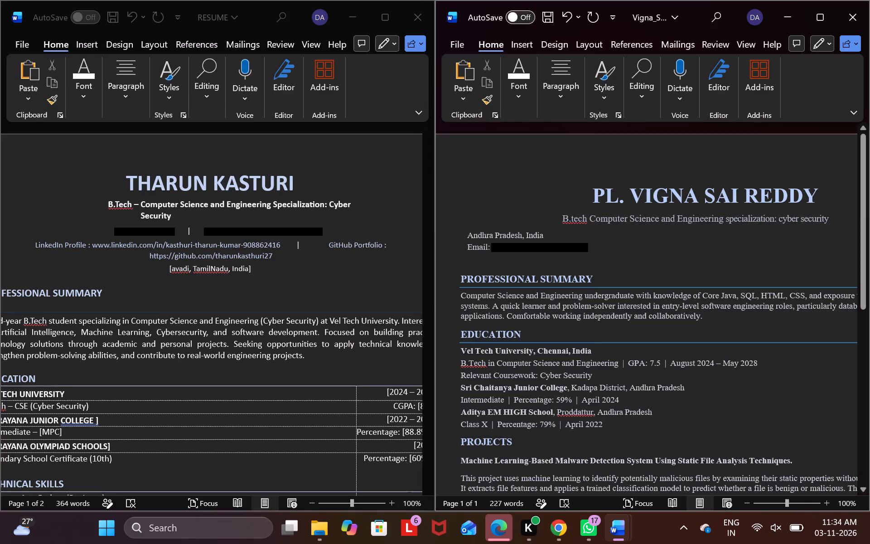
scroll(609, 262, down, 1)
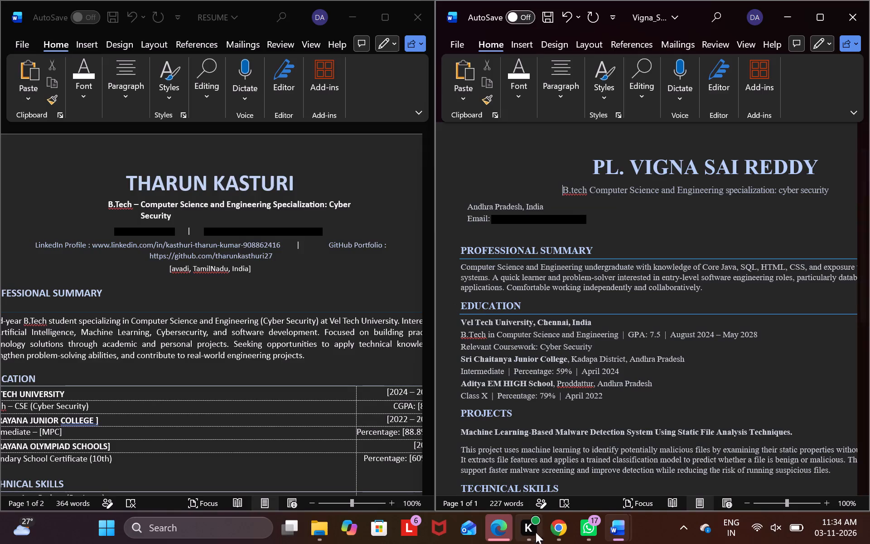
click(320, 525)
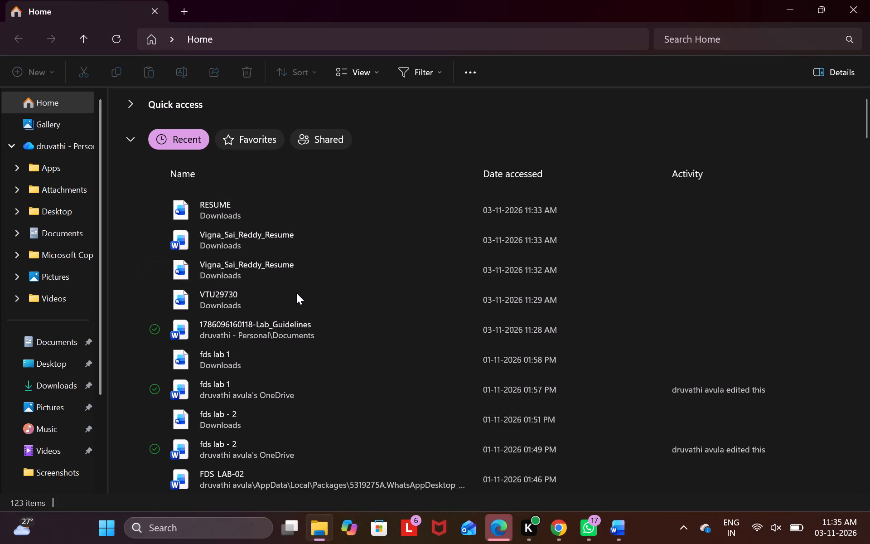
double_click(295, 296)
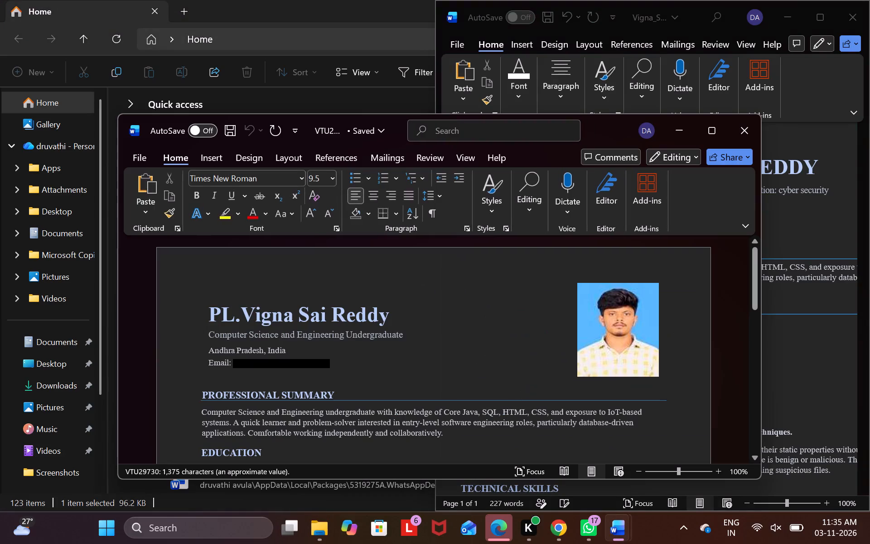
scroll(300, 376, down, 1)
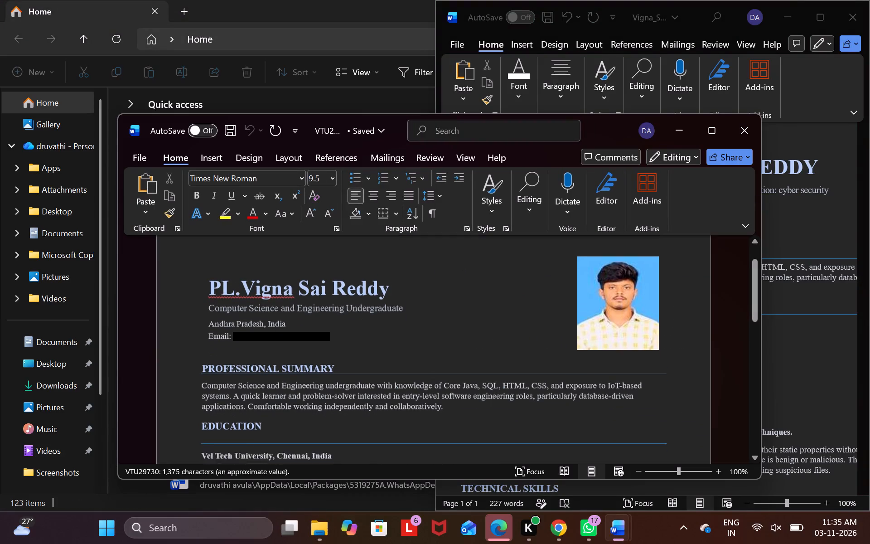
scroll(300, 376, down, 2)
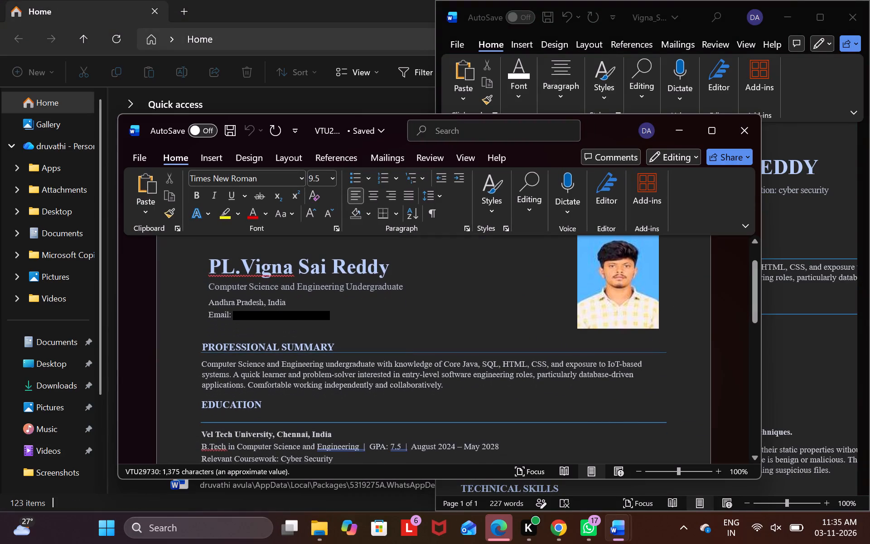
scroll(300, 376, down, 1)
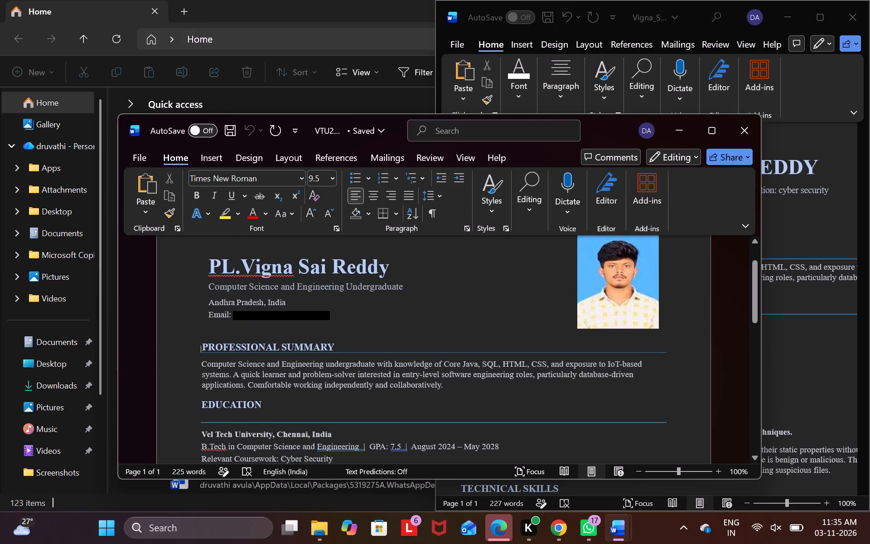
click(710, 125)
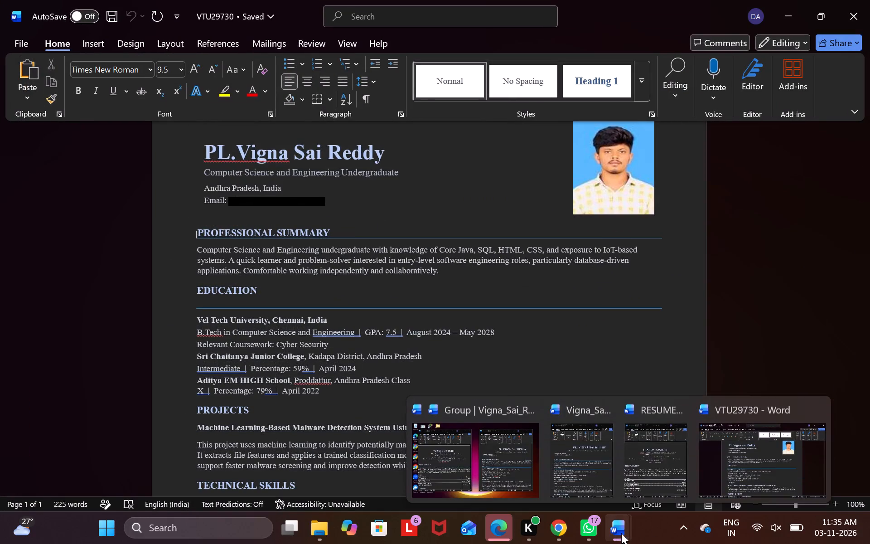
click(594, 468)
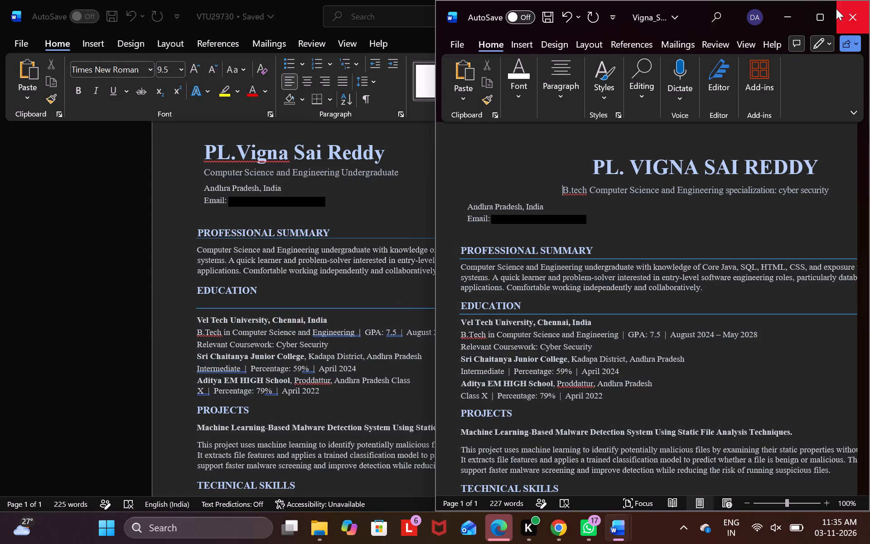
click(794, 10)
click(856, 18)
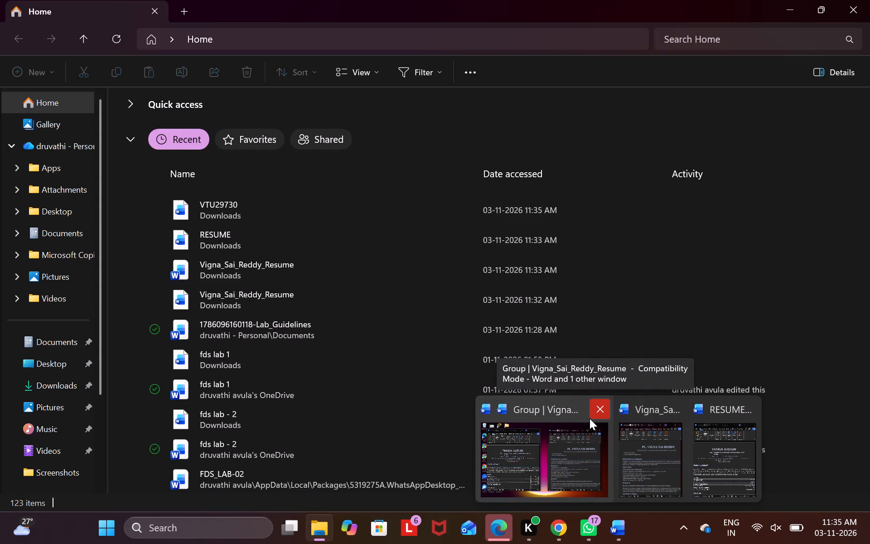
click(567, 444)
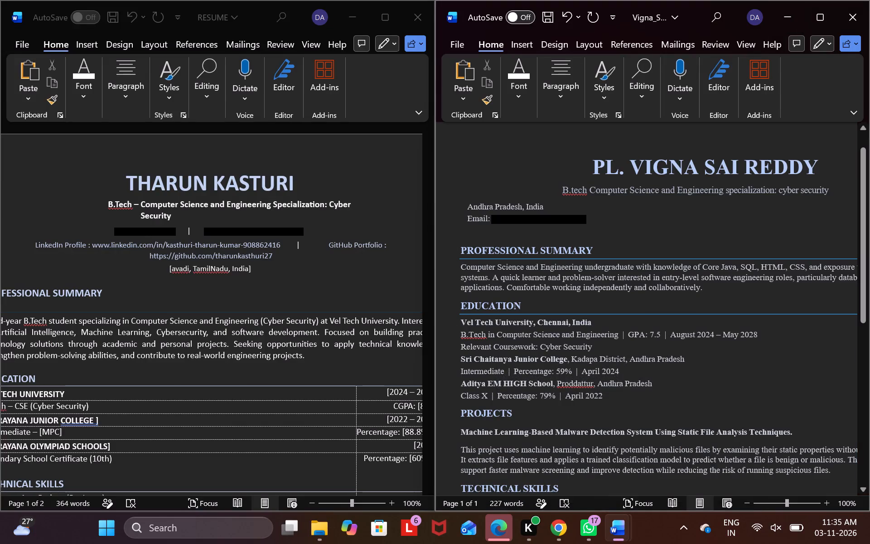
Select the location and email lines beneath the degree line of the converted resume.
drag(461, 202, 569, 222)
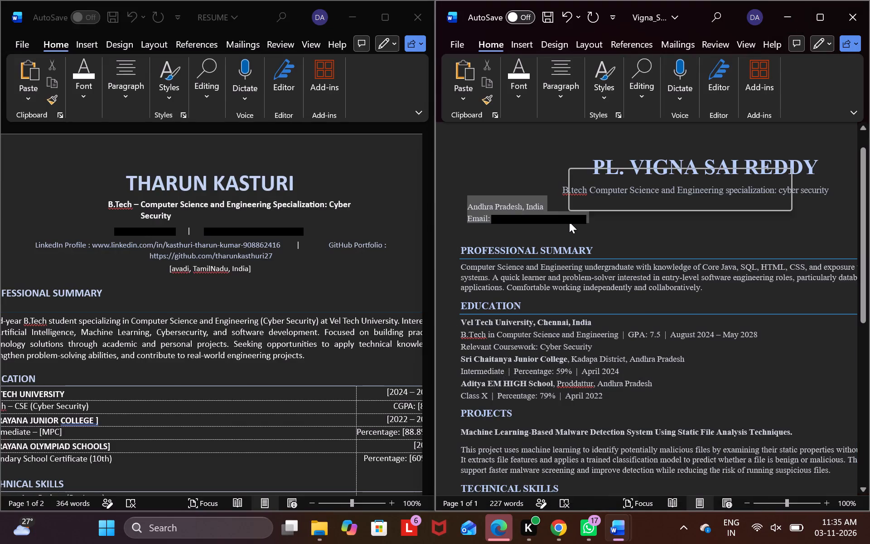
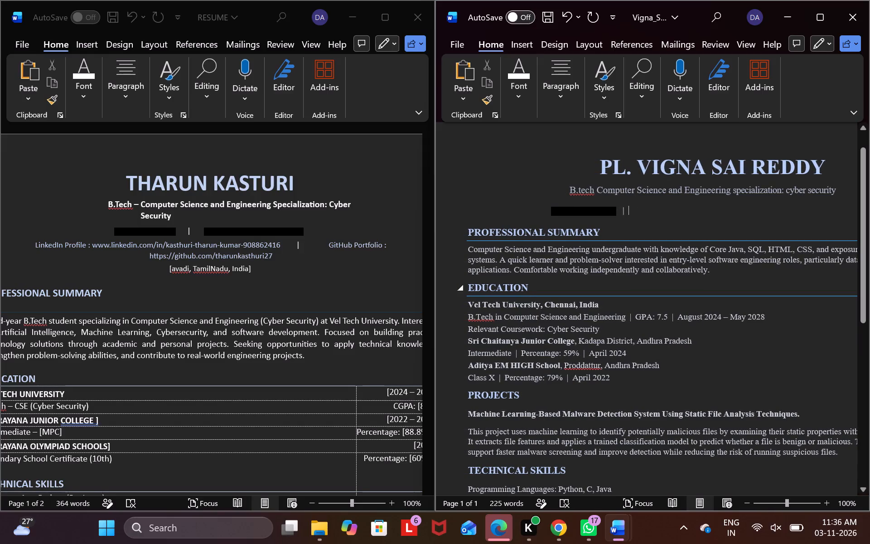
Add an indented "Linkedin Profile:" label on a new line beneath the contact line, leaving a blank line between them.
scroll(565, 290, right, 1)
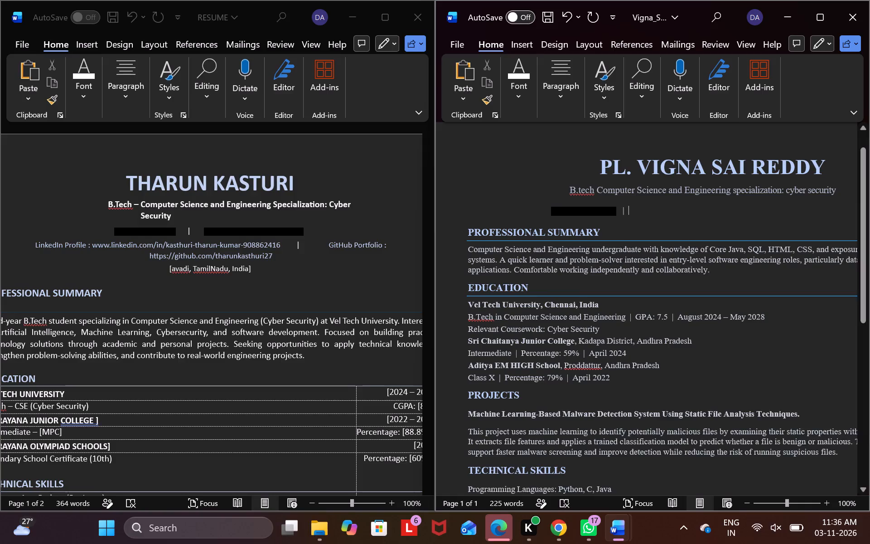
key(Return)
key(space)
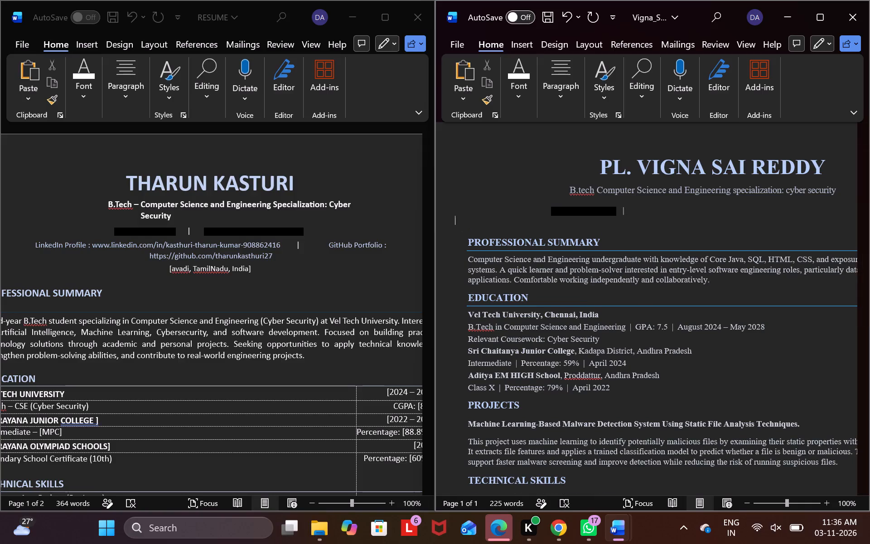
key(space)
key(Return)
key(space)
key(space)
key(space)
key(space)
key(space)
key(space)
key(space)
key(space)
key(space)
key(space)
key(space)
key(space)
key(space)
key(space)
key(space)
key(space)
key(space)
key(space)
key(space)
key(space)
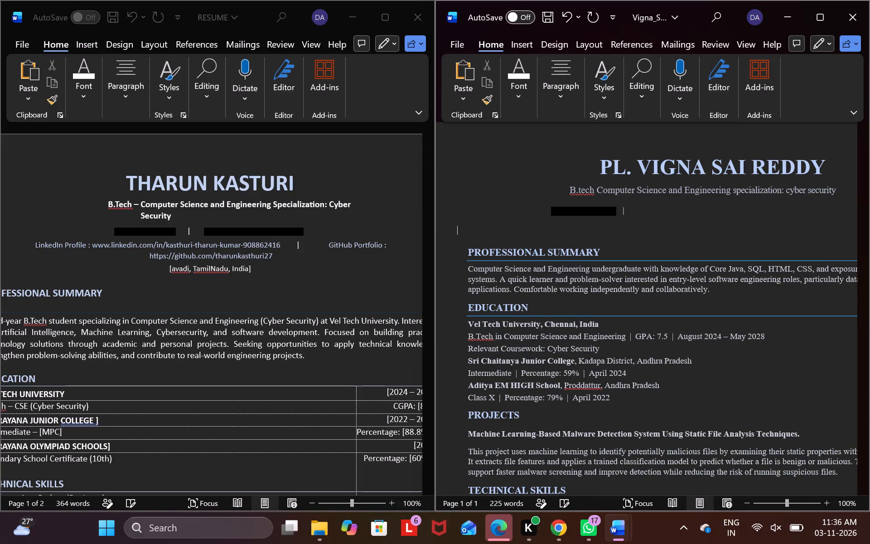
key(space)
key(space)
key(space)
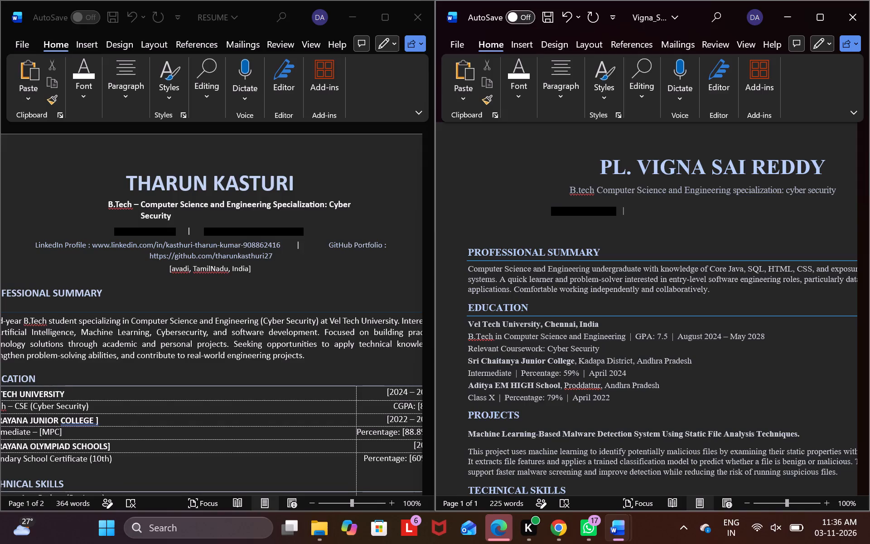
text(Lin)
key(k)
text(ed)
text(in)
key(space)
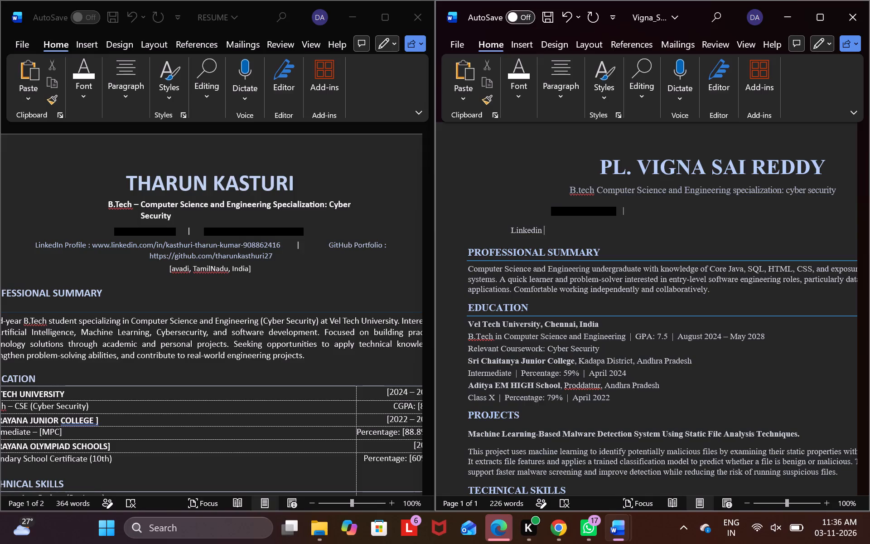
text(Profile)
key(shift+colon)
key(space)
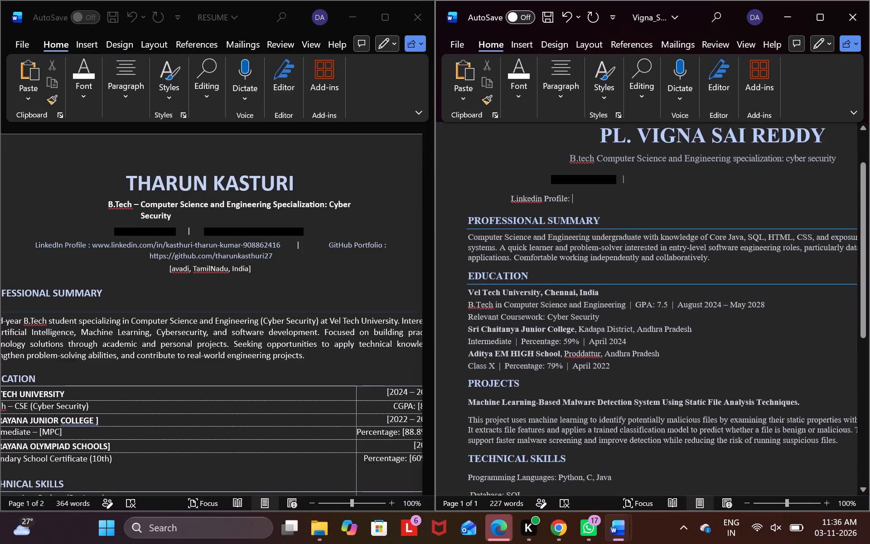
Leave a wide blank gap after "Linkedin Profile:" for the link and close it with a "|" separator.
key(space)
key(space)
key(space)
key(space)
key(space)
key(space)
key(space)
key(space)
key(space)
key(space)
key(space)
key(space)
key(space)
key(space)
key(space)
key(space)
key(space)
key(space)
key(space)
key(space)
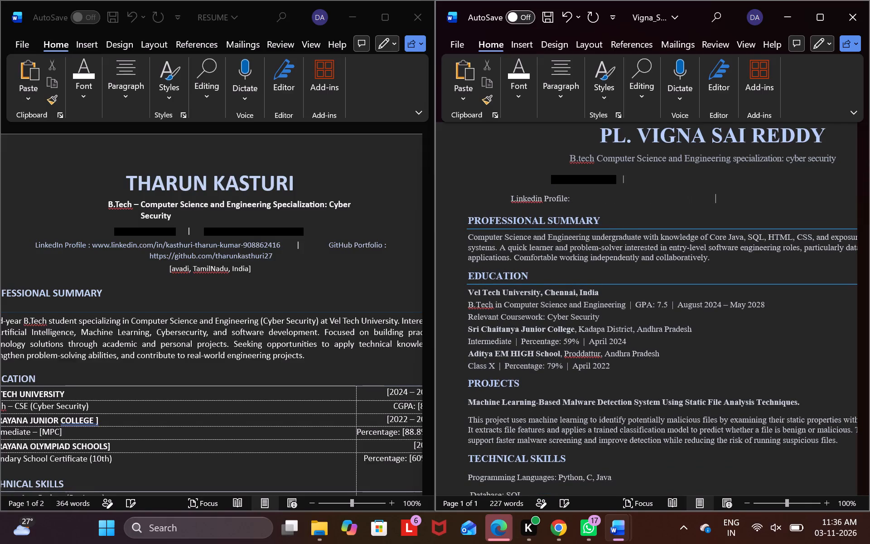
key(space)
key(space)
key(space)
key(space)
key(space)
key(space)
key(space)
key(space)
key(space)
key(space)
key(space)
key(space)
key(space)
key(space)
key(space)
key(space)
key(space)
key(space)
key(space)
key(space)
text(|)
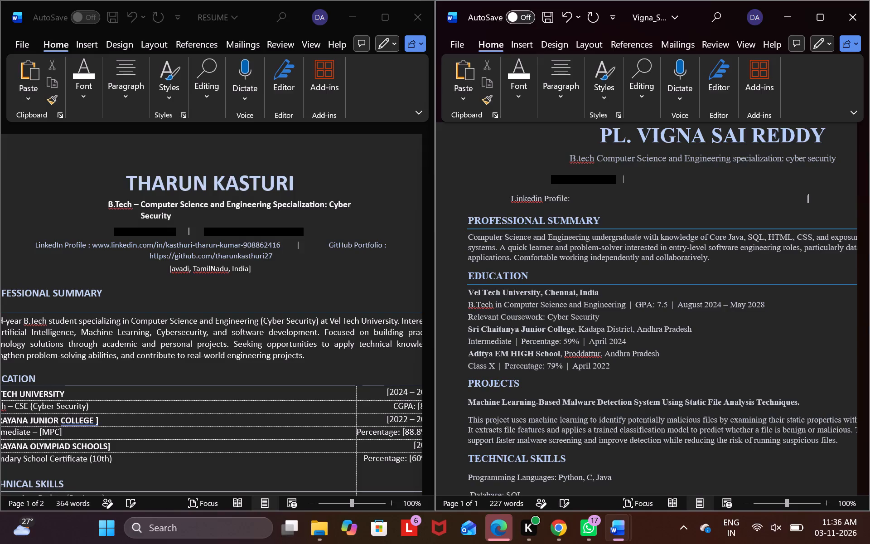
Add the label "GitHub Portofolio:" after the separator on the LinkedIn line, spaced slightly away from it.
key(space)
key(space)
key(space)
key(space)
text(Git)
text(Hub Portof)
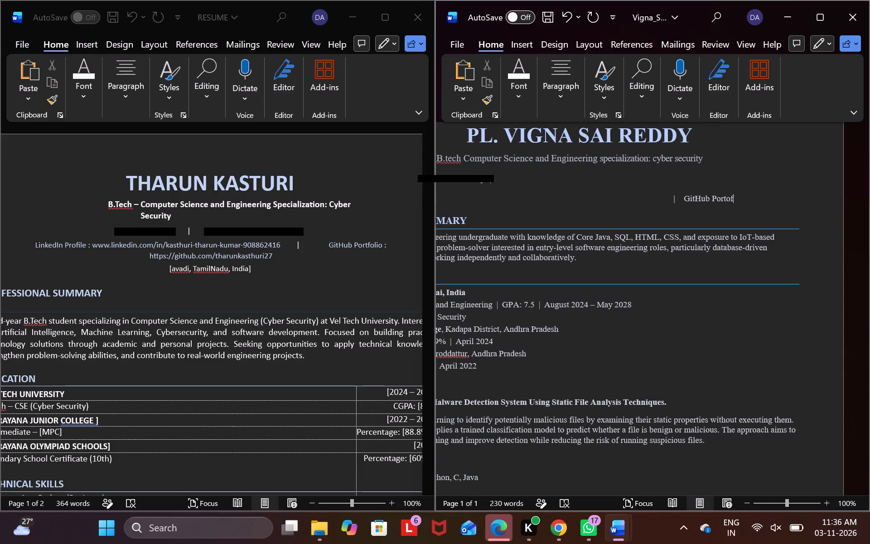
text(olio)
key(shift+colon)
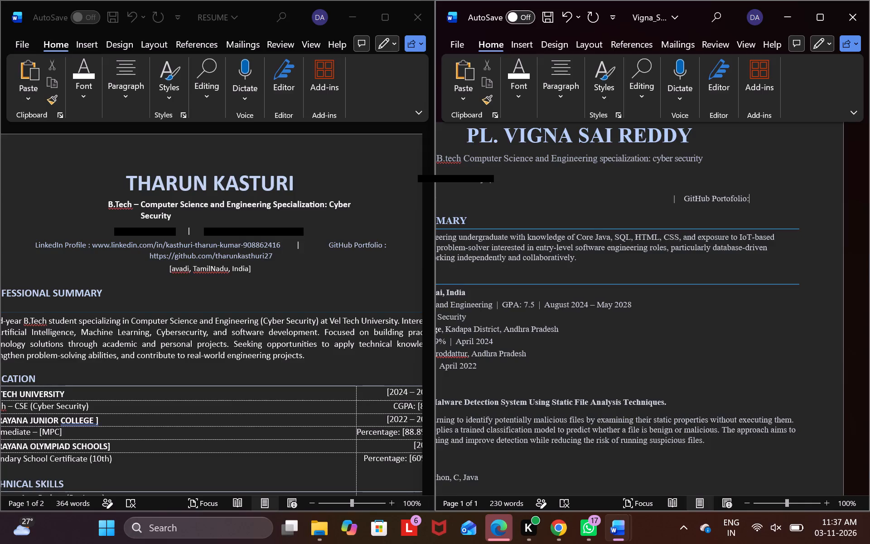
Start an indented location line with an opening square bracket, leaving a blank line beneath the LinkedIn and GitHub line.
key(Return)
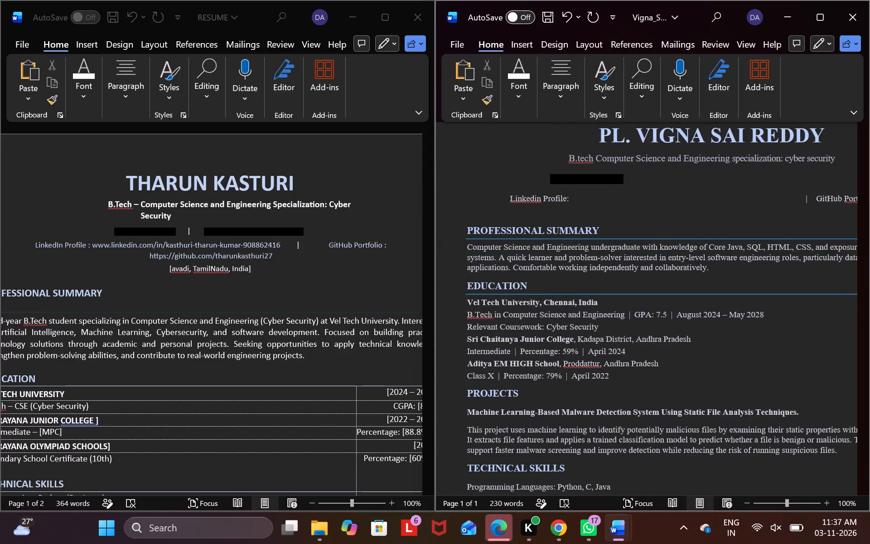
key(Return)
key(space)
key(space)
key(space)
key(space)
key(space)
key(space)
key(space)
key(space)
key(space)
key(space)
key(space)
key(space)
key(space)
key(space)
key(space)
key(space)
key(space)
key(space)
key(space)
key(space)
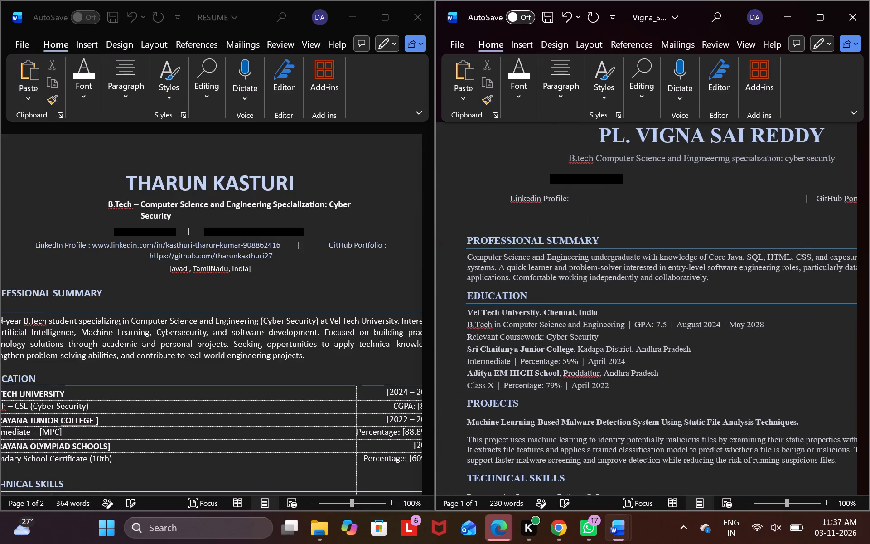
key(bracketleft)
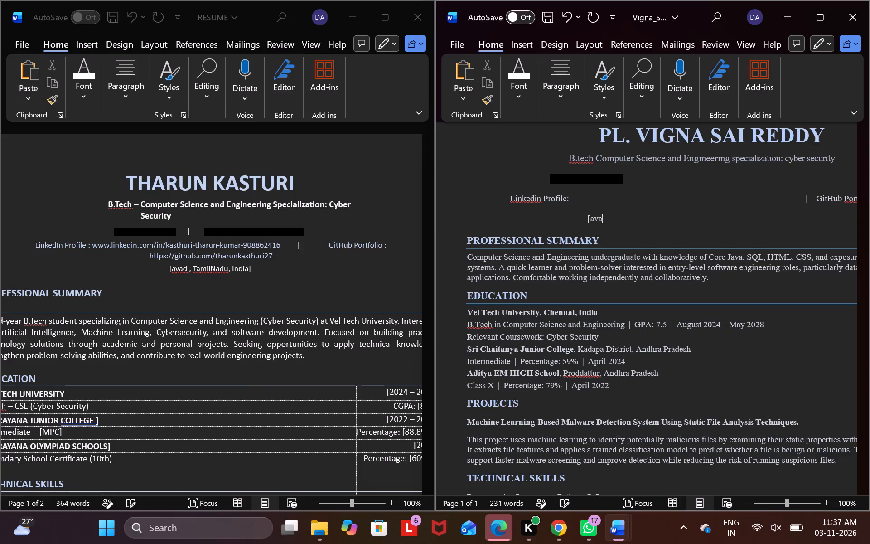
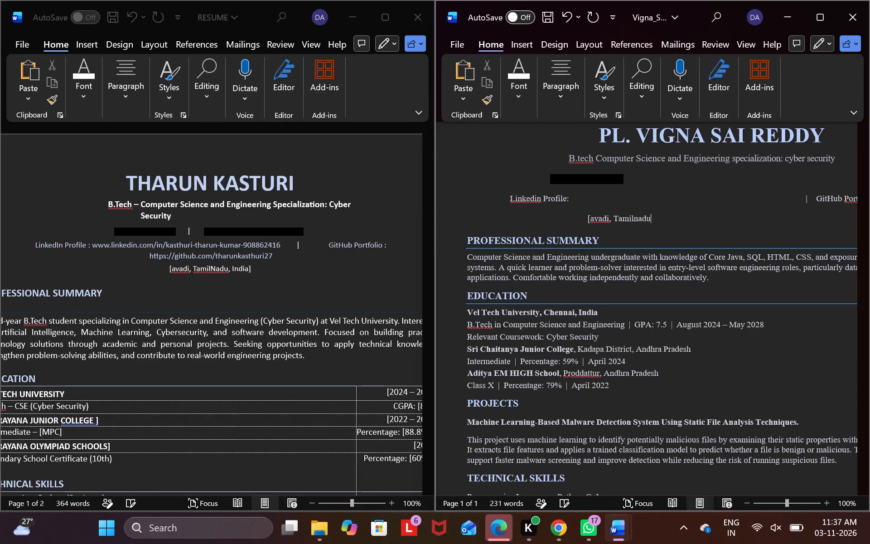
Complete the bracketed location line so it reads "[avadi, TamilNadu, India]", capitalised as in the RESUME document.
key(BackSpace)
key(BackSpace)
key(BackSpace)
key(BackSpace)
text(Nadu)
text(, India)
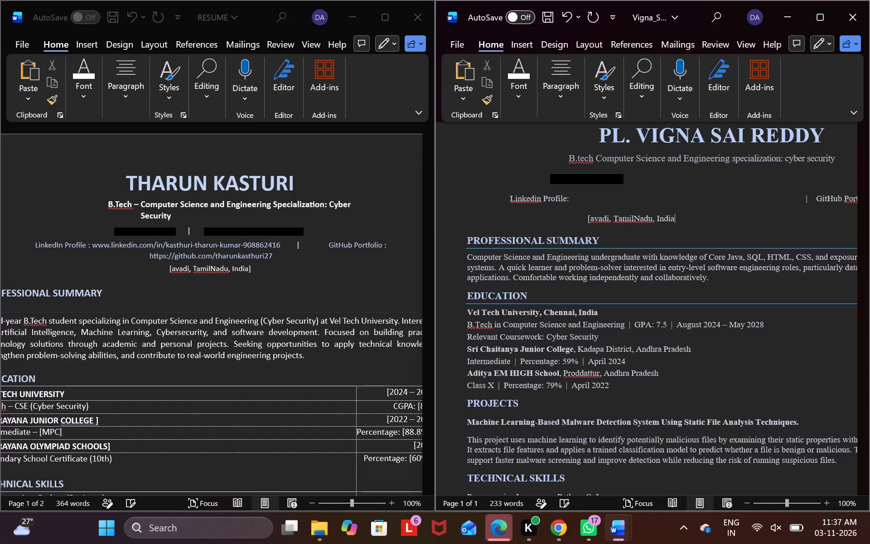
key(bracketright)
Compare the layout of the header, summary, education and skills sections in the RESUME document with the converted resume.
scroll(632, 211, right, 1)
scroll(325, 254, down, 1)
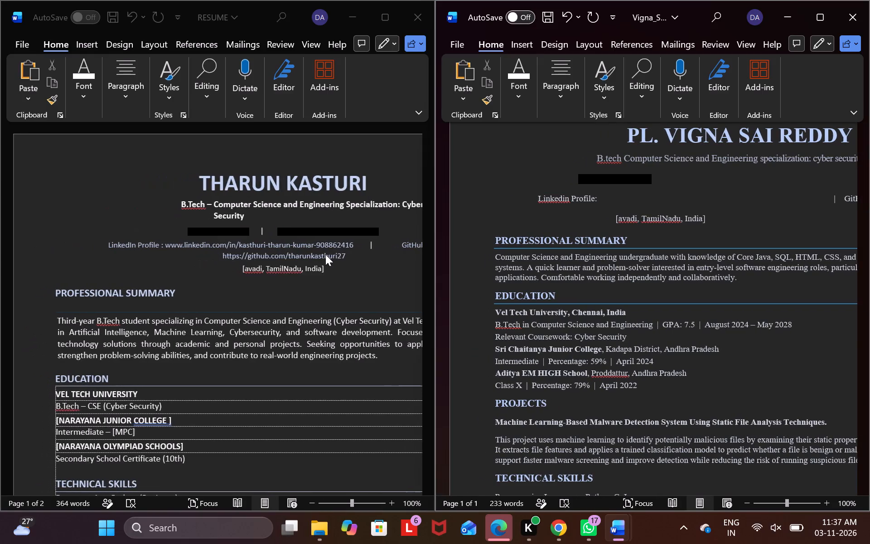
scroll(325, 254, down, 1)
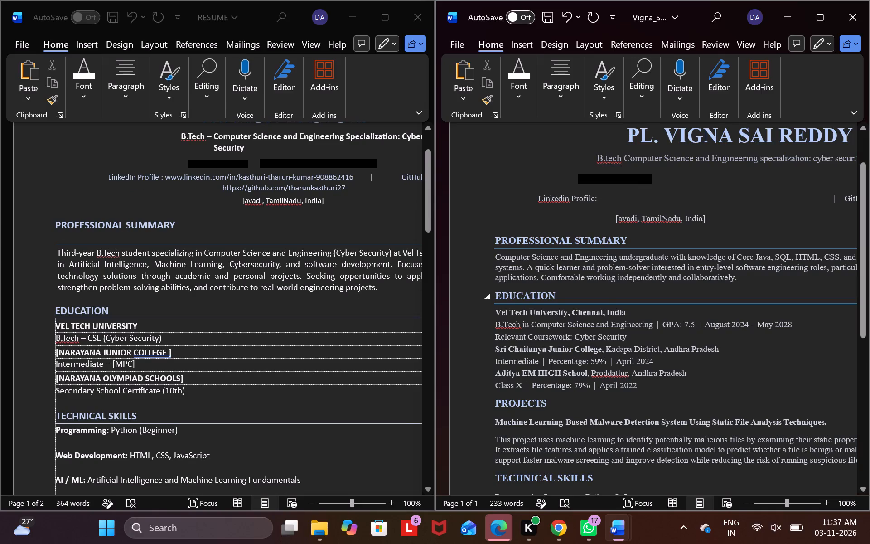
scroll(610, 296, up, 3)
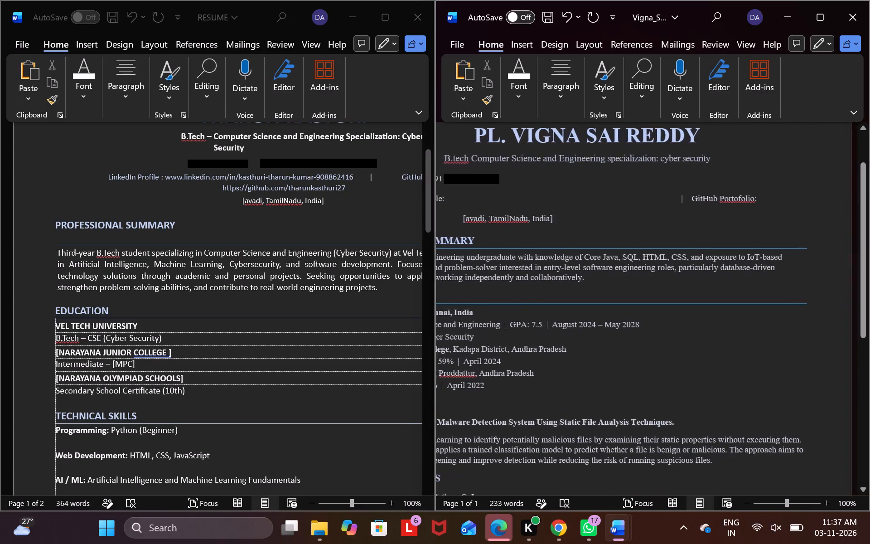
scroll(610, 296, up, 1)
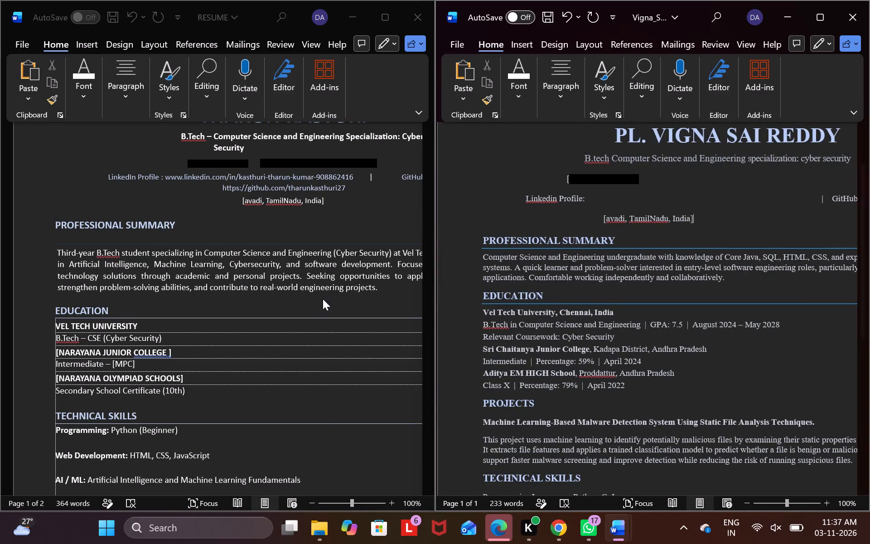
scroll(323, 299, down, 1)
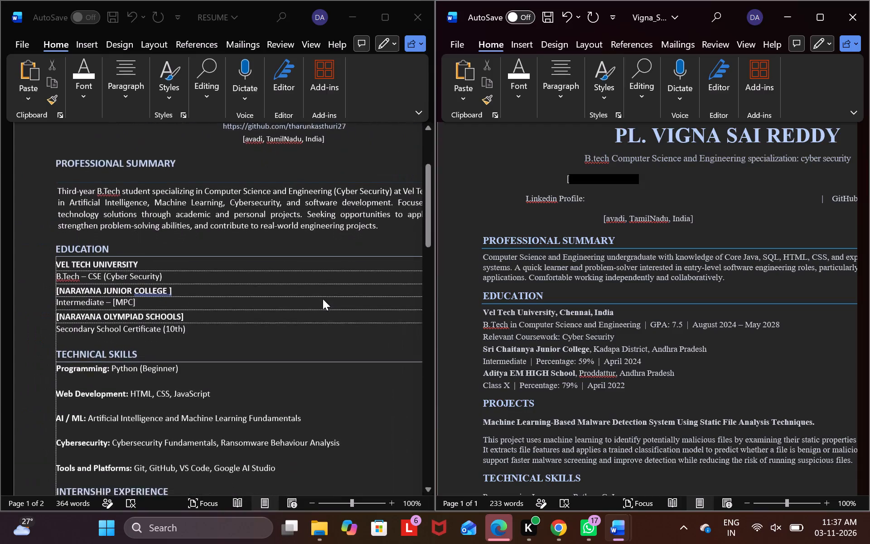
scroll(323, 299, down, 1)
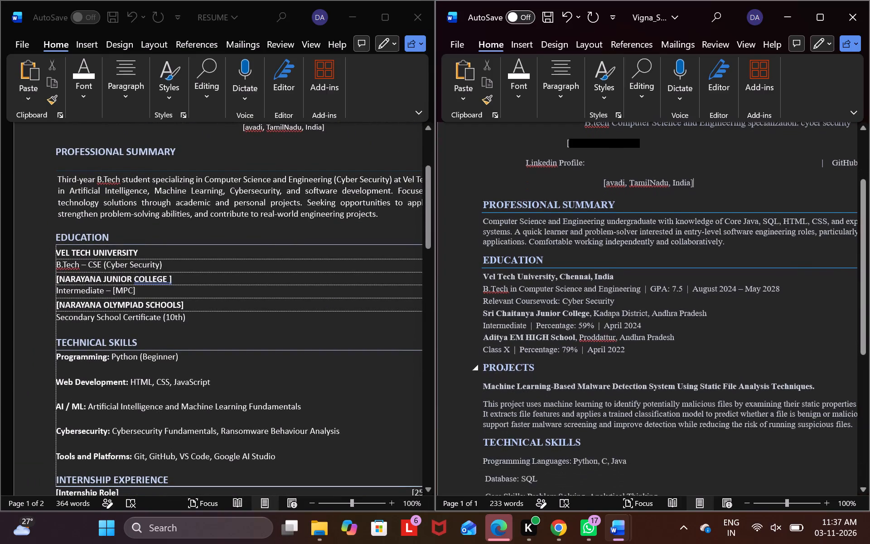
scroll(556, 361, up, 2)
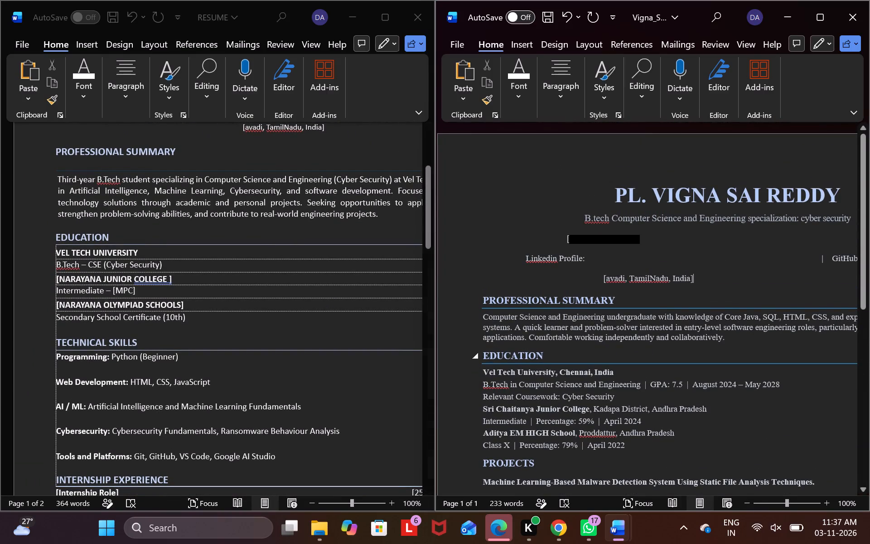
scroll(556, 361, up, 1)
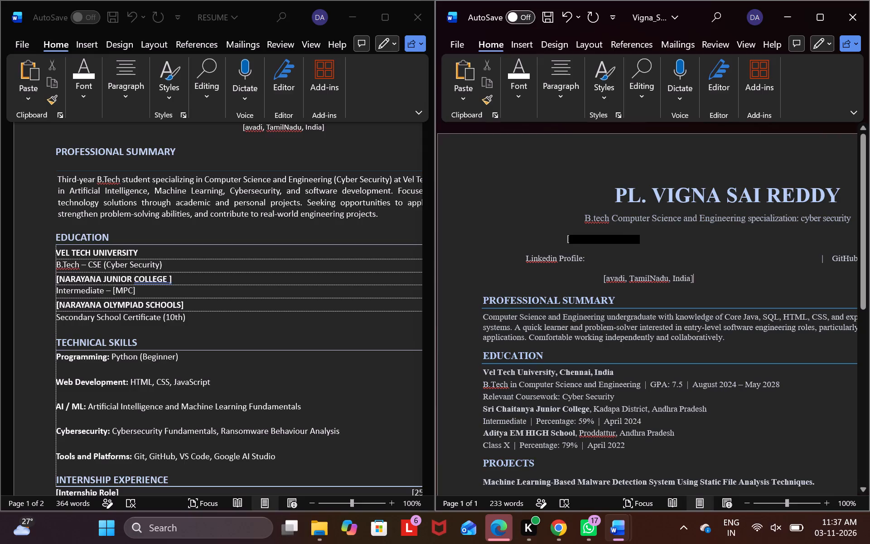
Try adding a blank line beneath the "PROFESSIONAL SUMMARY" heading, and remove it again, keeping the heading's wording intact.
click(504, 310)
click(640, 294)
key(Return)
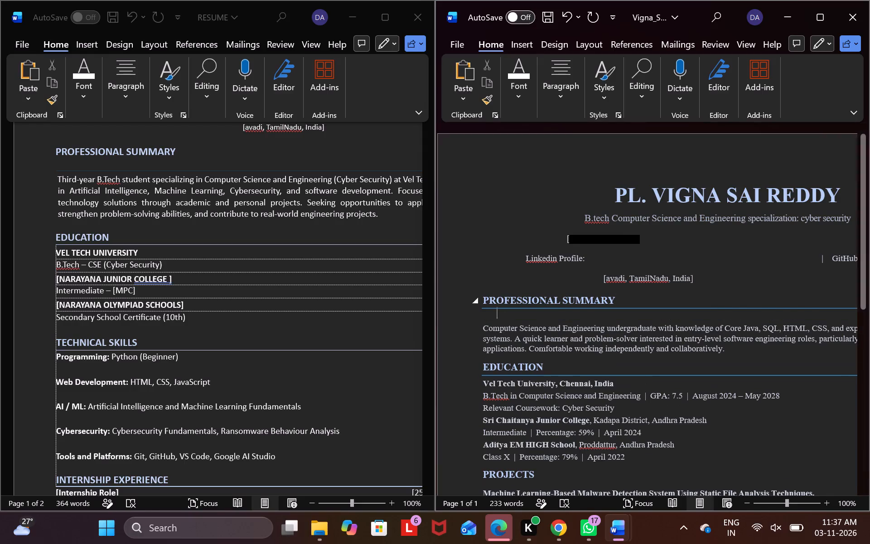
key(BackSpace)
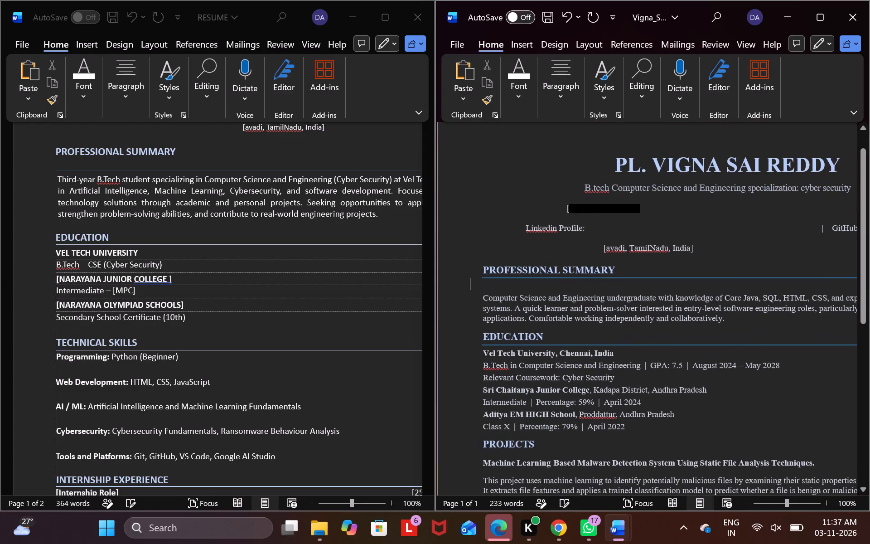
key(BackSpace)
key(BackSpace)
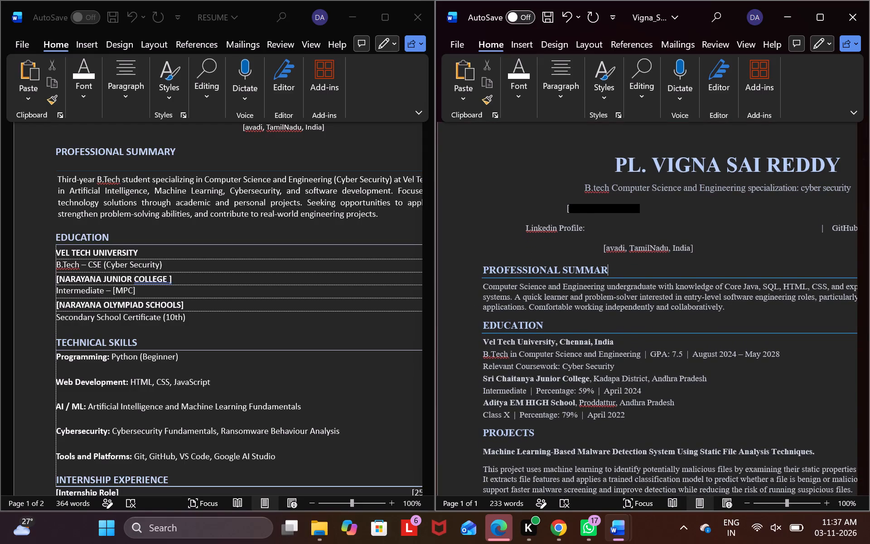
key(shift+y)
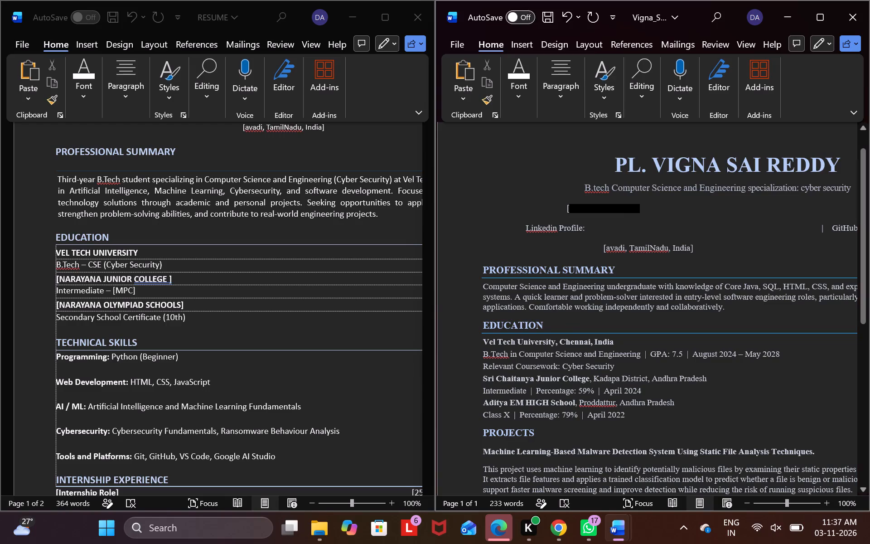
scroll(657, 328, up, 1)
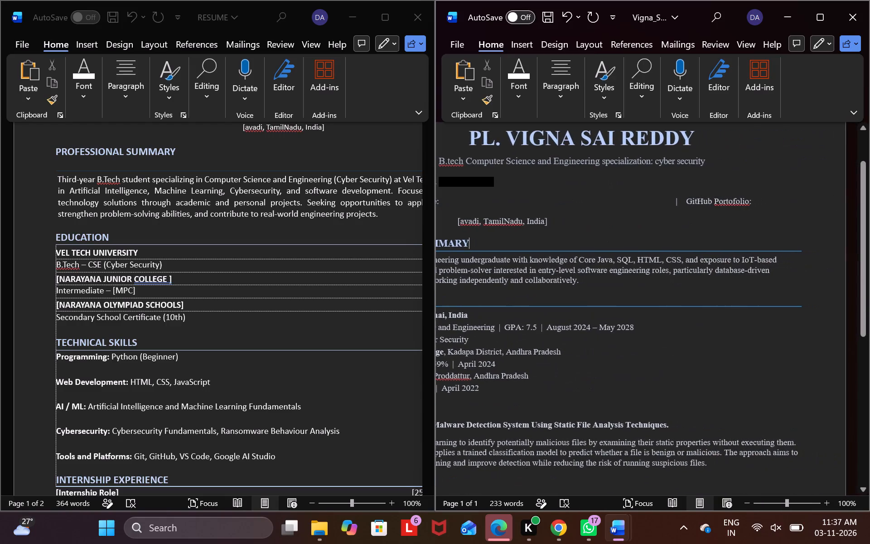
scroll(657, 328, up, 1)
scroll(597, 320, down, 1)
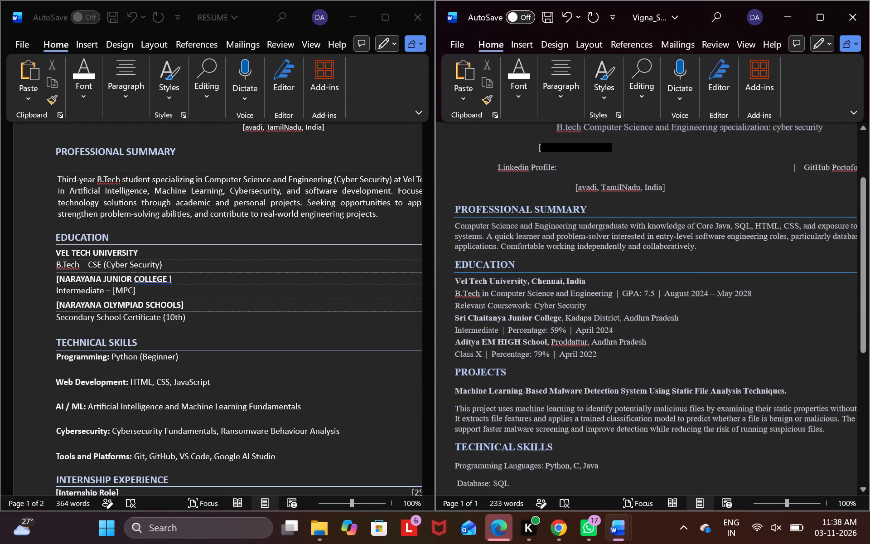
Compare the education section's entries, dates and grades layout in the RESUME document with the converted resume.
scroll(597, 320, down, 1)
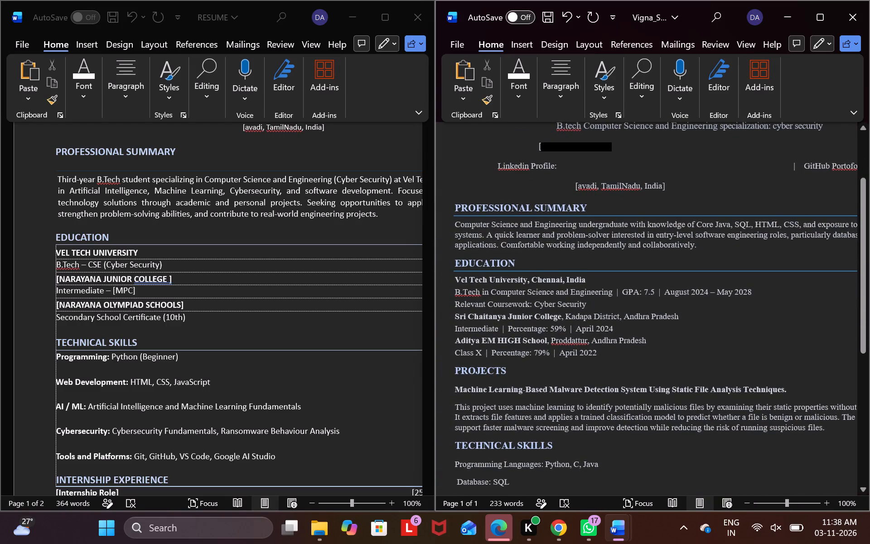
scroll(325, 314, left, 2)
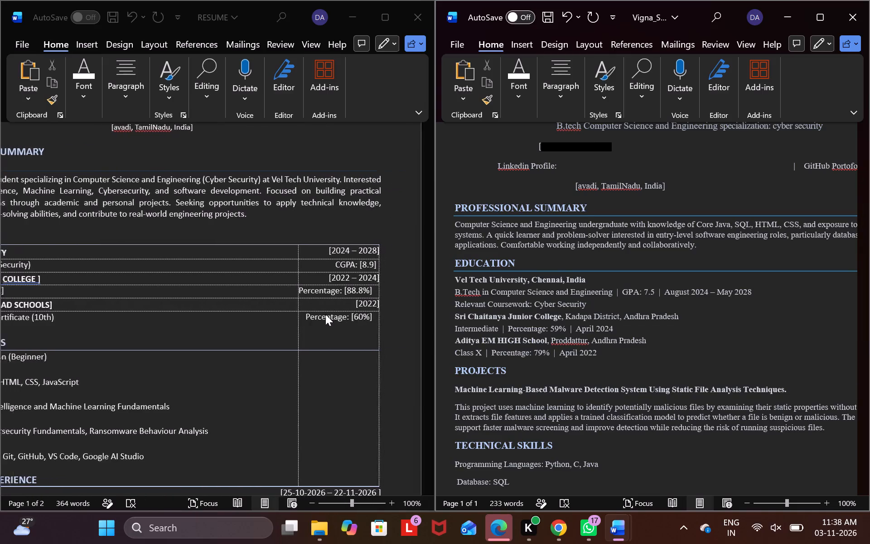
scroll(325, 314, left, 3)
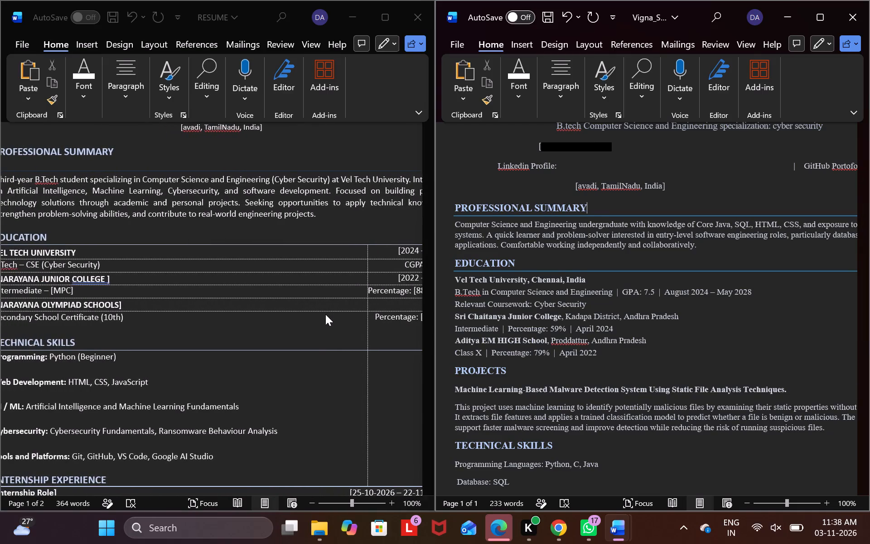
scroll(311, 312, right, 1)
scroll(518, 325, down, 1)
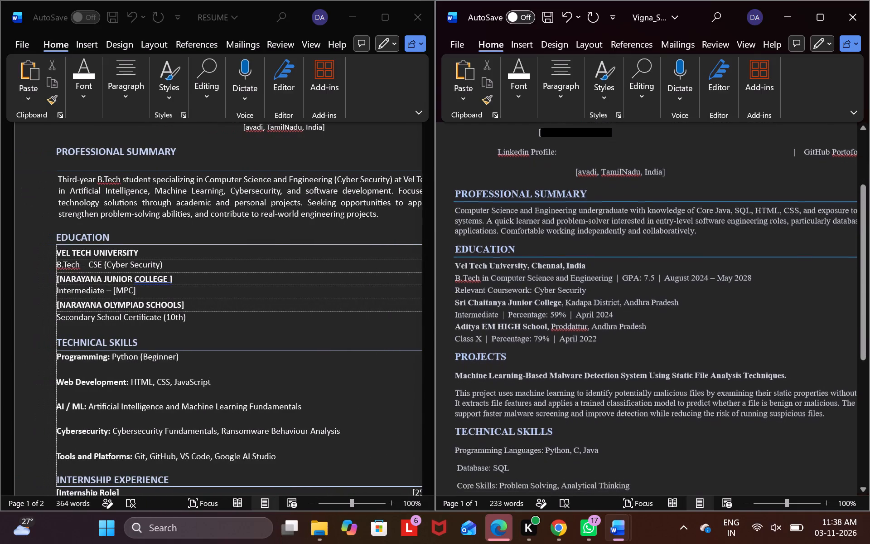
scroll(518, 325, down, 1)
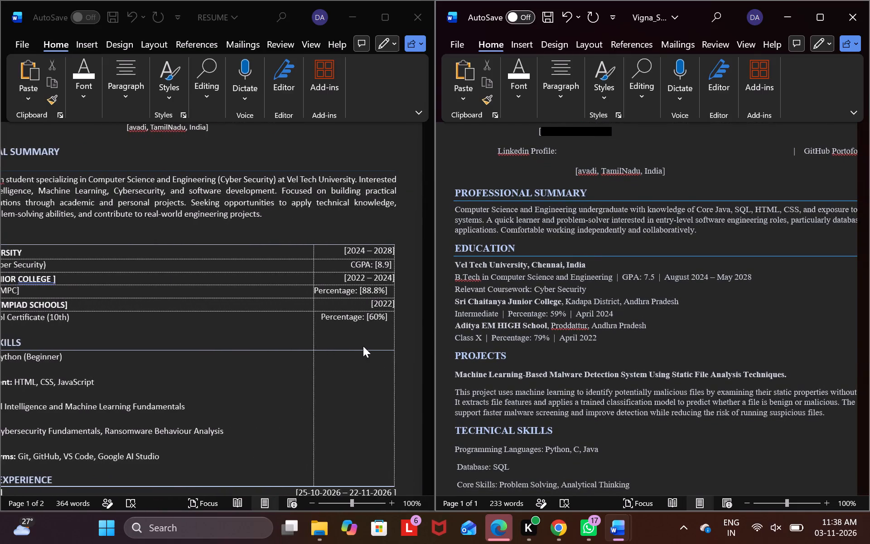
Shorten the first education entry's title to "Vel Tech University", removing the city and country and leaving a trailing space.
click(603, 265)
key(BackSpace)
key(BackSpace)
key(BackSpace)
key(BackSpace)
key(BackSpace)
key(BackSpace)
key(BackSpace)
key(BackSpace)
key(BackSpace)
key(BackSpace)
key(BackSpace)
key(BackSpace)
key(BackSpace)
key(BackSpace)
key(BackSpace)
key(BackSpace)
key(BackSpace)
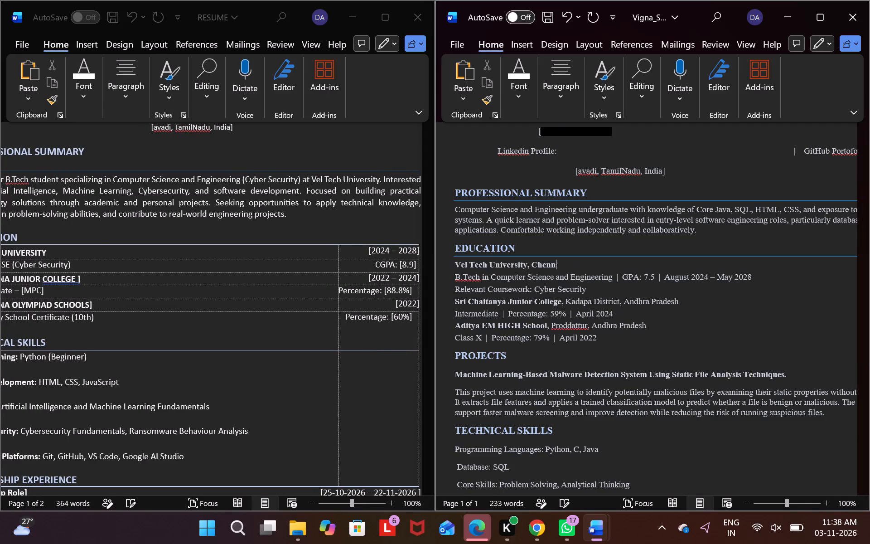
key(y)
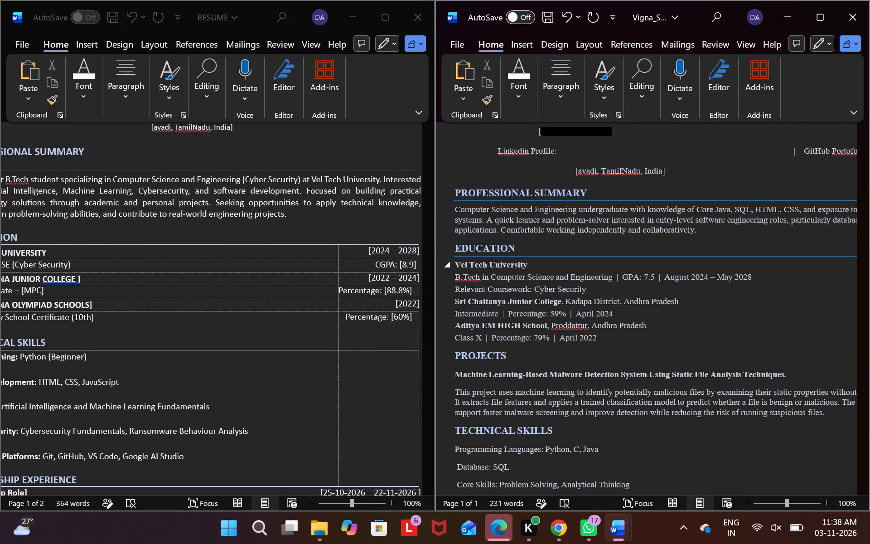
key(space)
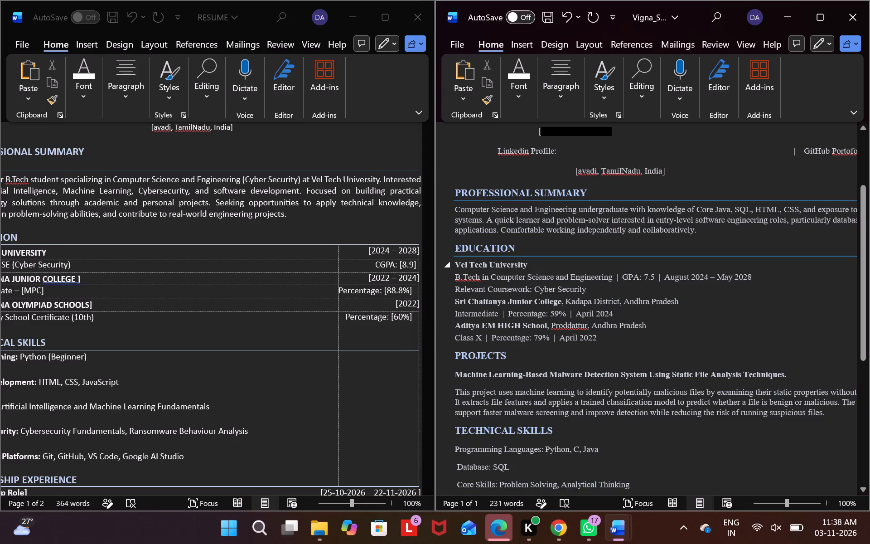
Copy all the education entries in the converted resume, from Vel Tech University through the Class X line.
drag(457, 267, 619, 314)
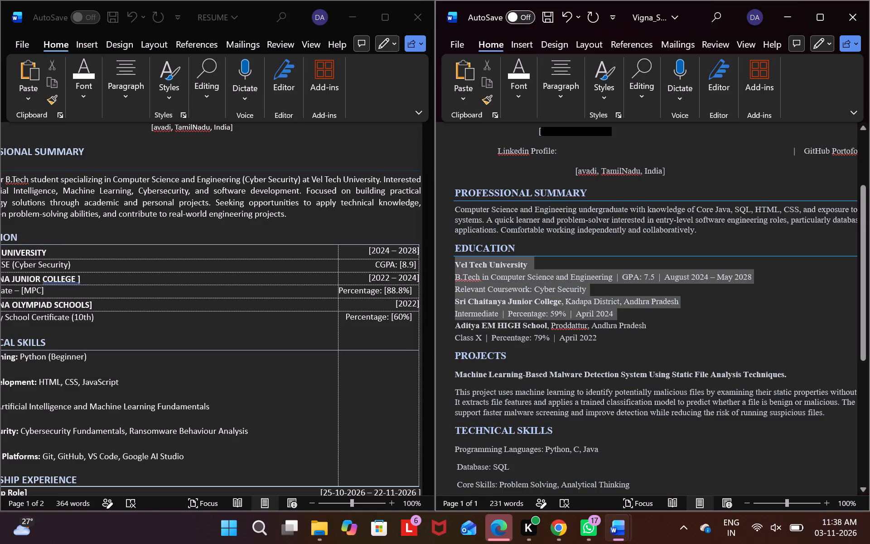
drag(619, 314, 636, 341)
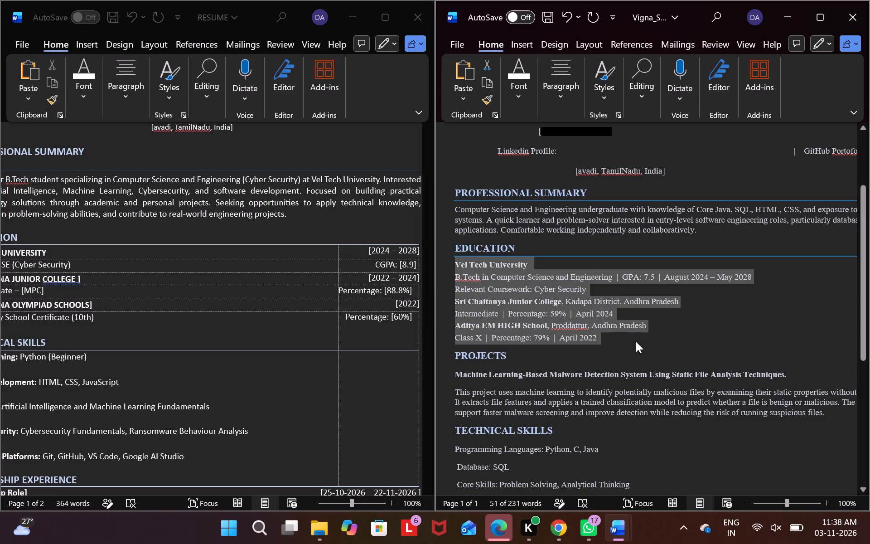
key(ctrl+c)
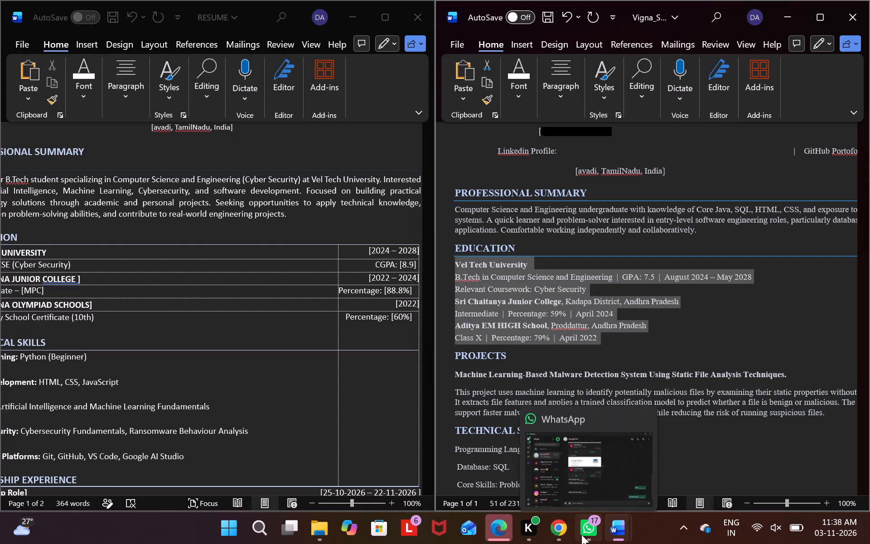
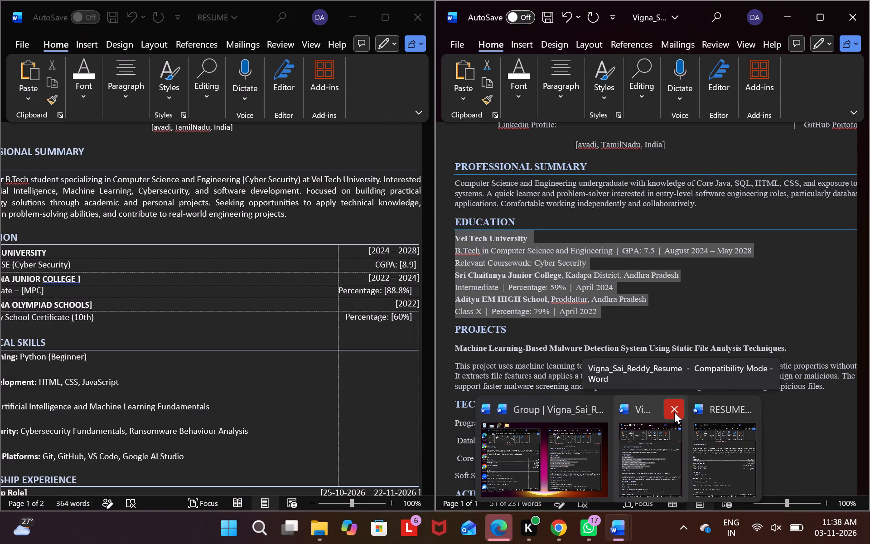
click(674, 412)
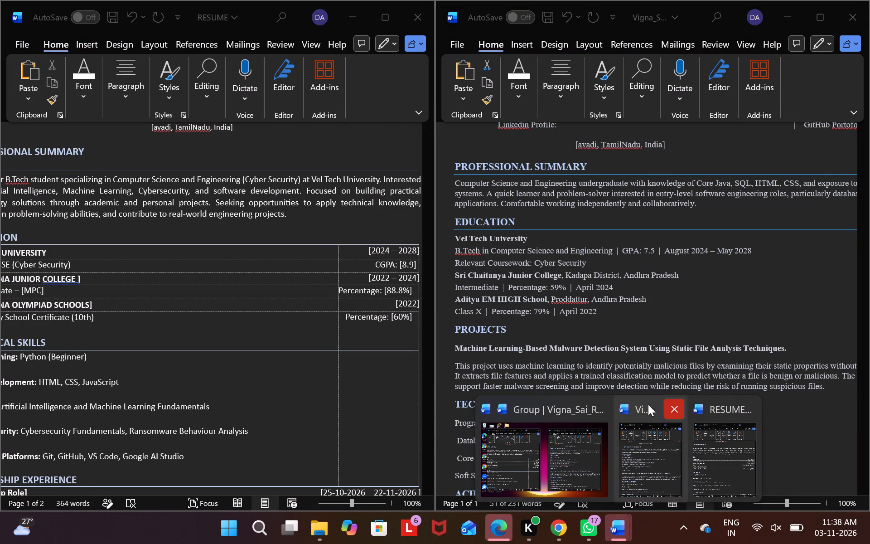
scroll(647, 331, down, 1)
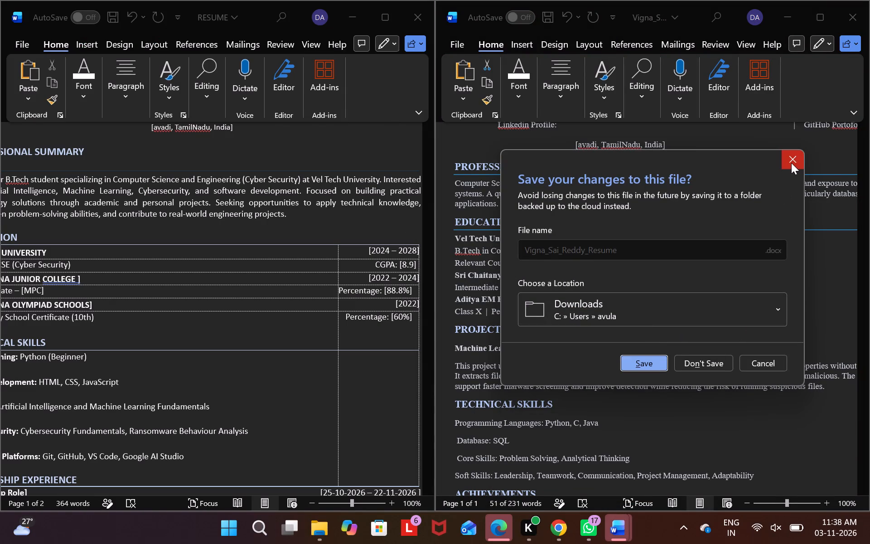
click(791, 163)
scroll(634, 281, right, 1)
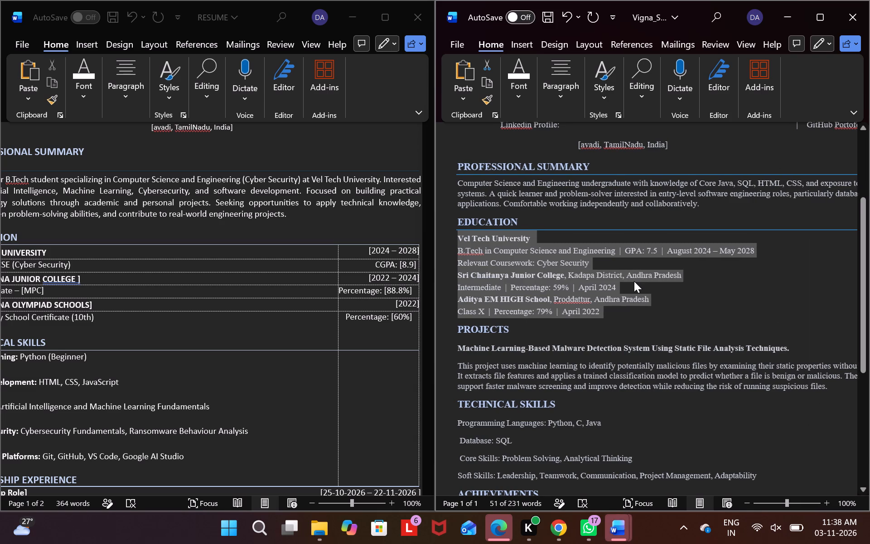
Delete the university, college and school entries under the converted resume's "EDUCATION" heading and add a blank line beneath the heading.
scroll(634, 281, right, 1)
key(BackSpace)
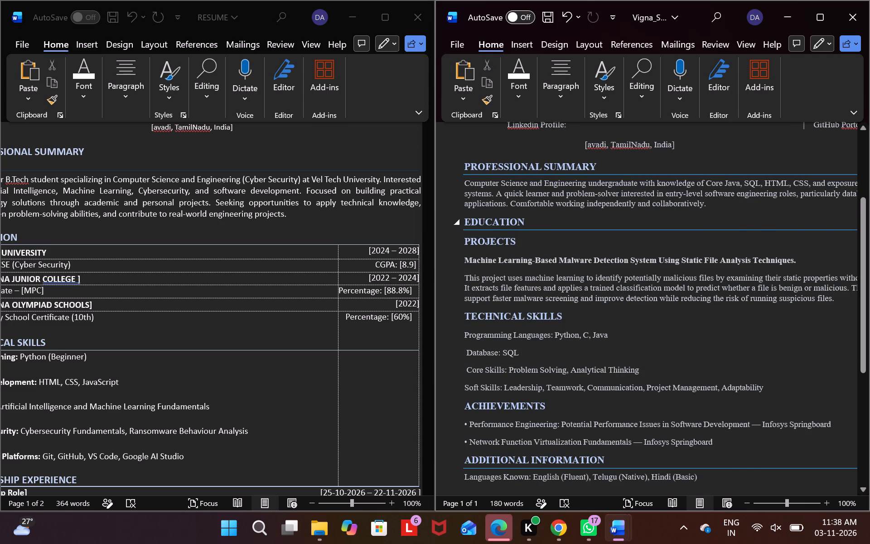
click(531, 219)
key(Return)
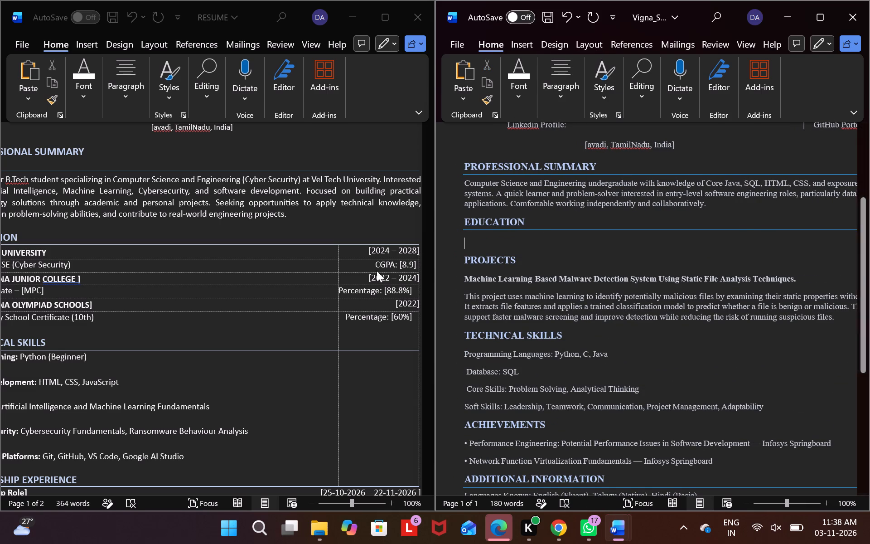
Compare the RESUME document's education, technical skills, internship and projects sections with those of the converted resume.
scroll(367, 278, right, 1)
scroll(367, 278, down, 1)
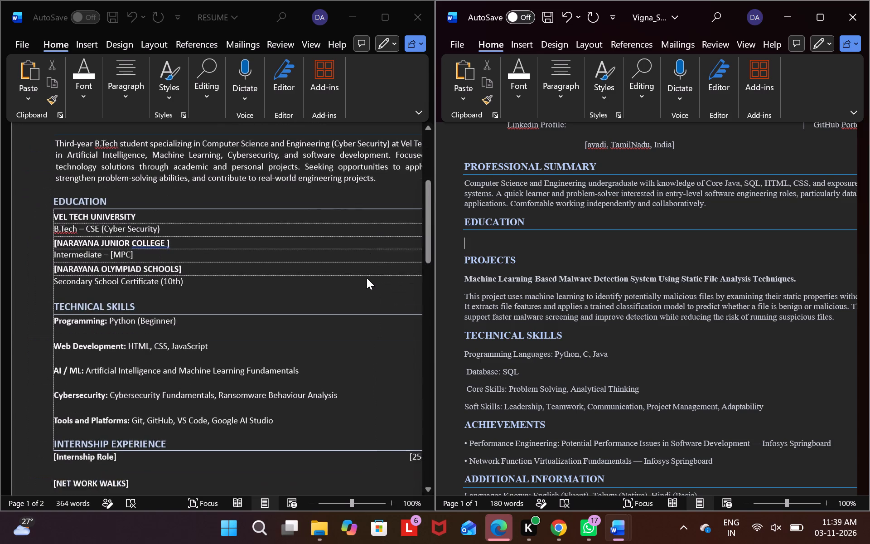
scroll(367, 278, down, 2)
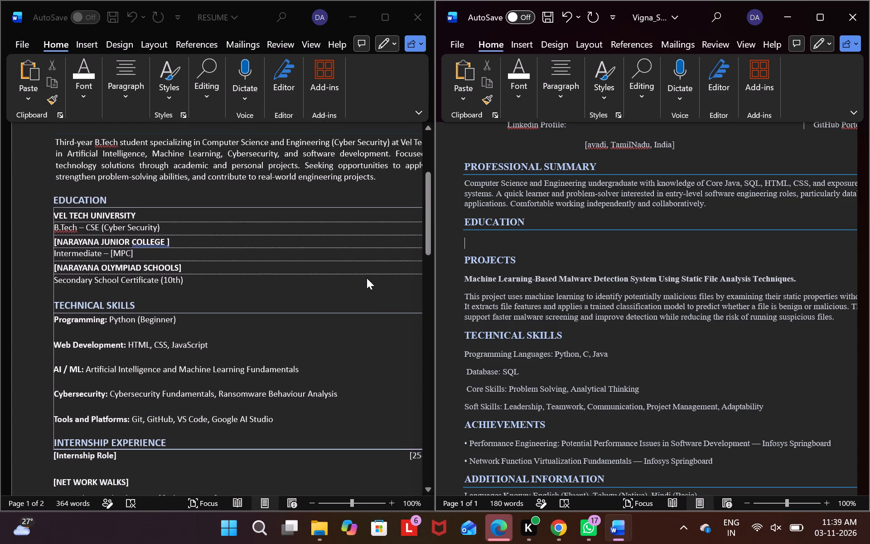
scroll(367, 278, down, 2)
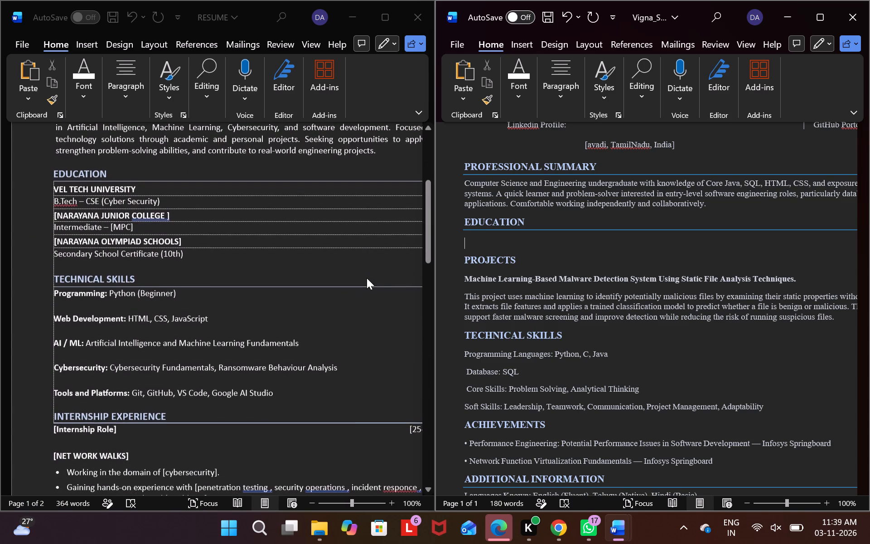
scroll(367, 278, down, 2)
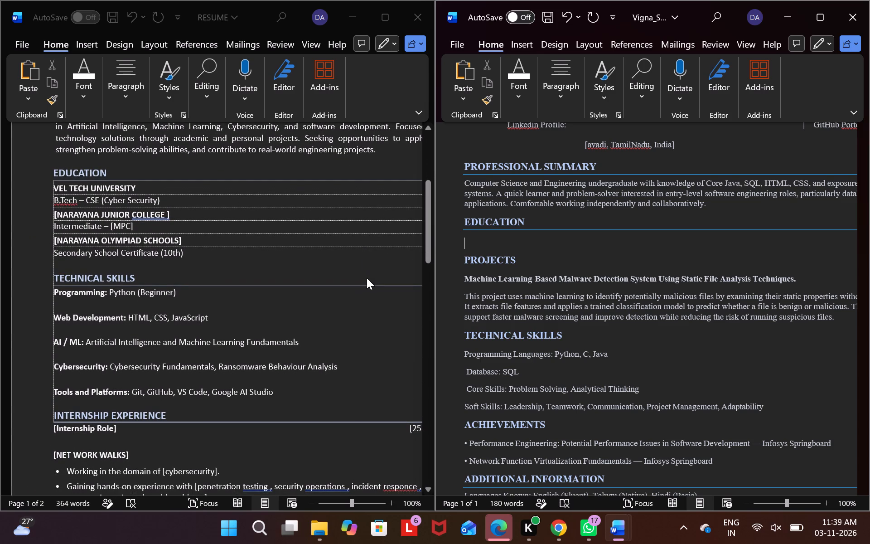
scroll(367, 278, down, 1)
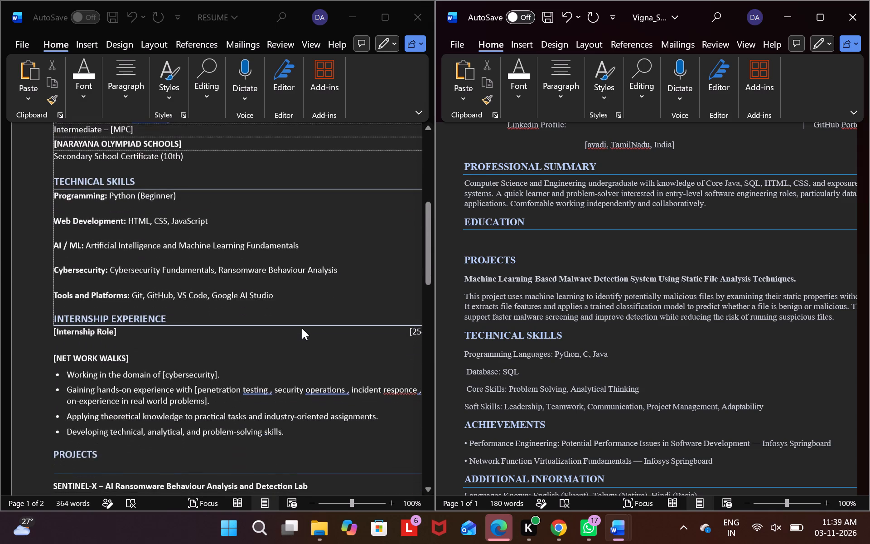
scroll(483, 367, down, 1)
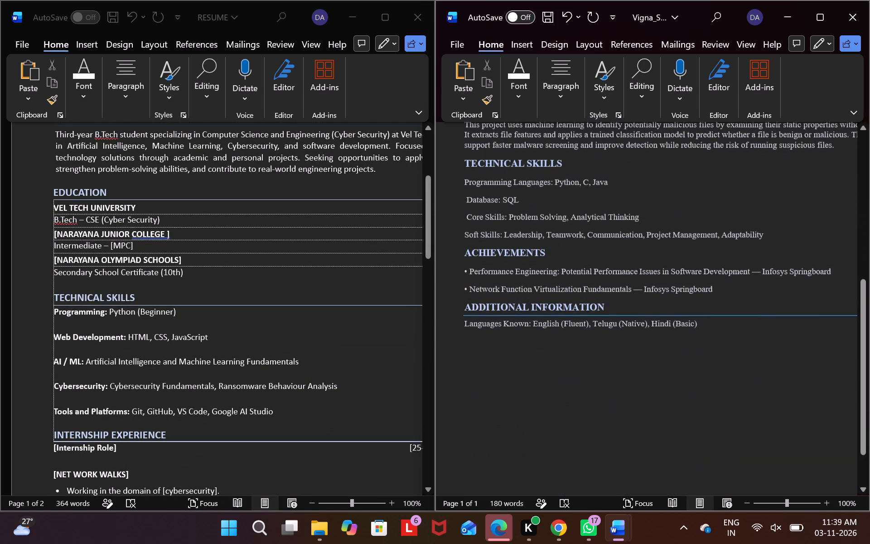
scroll(483, 367, down, 1)
scroll(272, 374, down, 2)
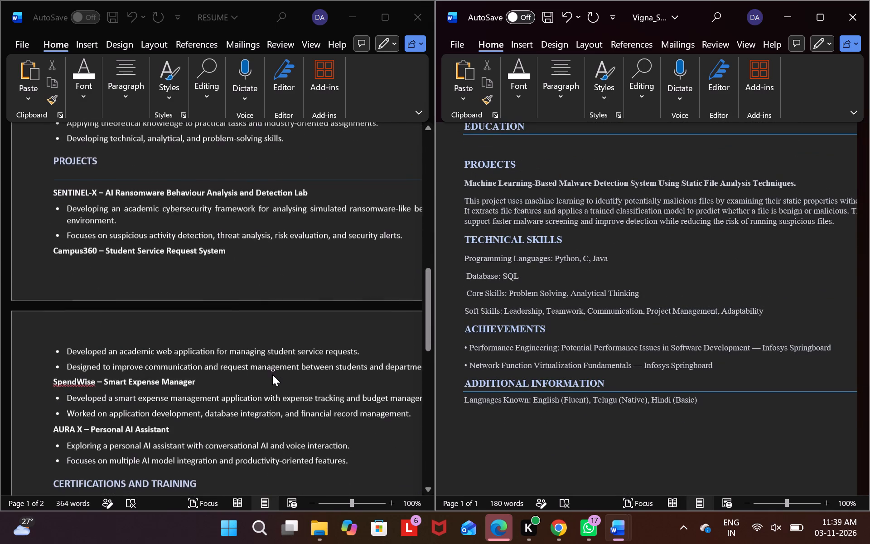
scroll(272, 374, down, 2)
scroll(272, 374, up, 2)
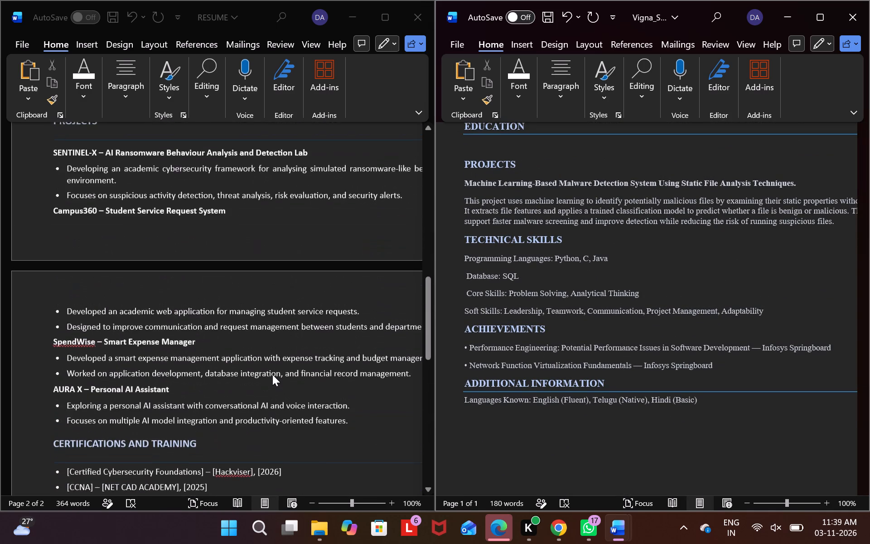
scroll(272, 374, up, 2)
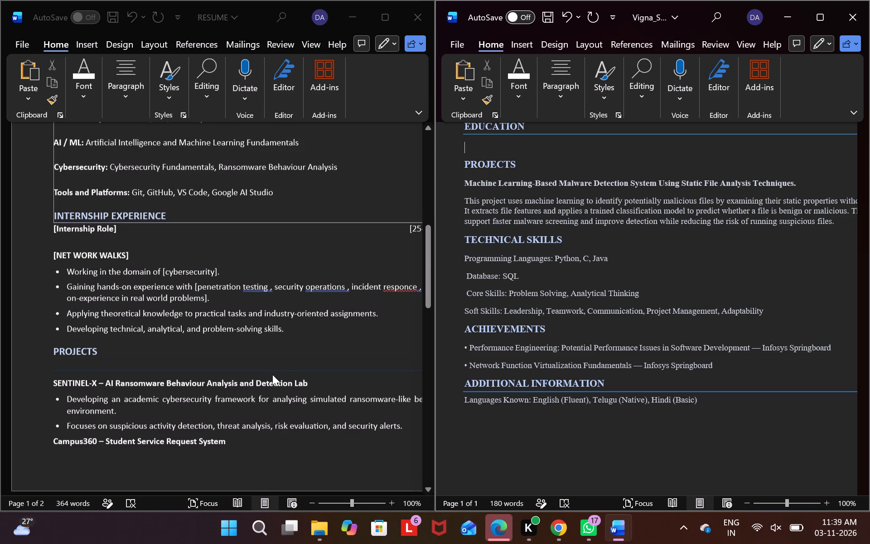
scroll(272, 374, up, 1)
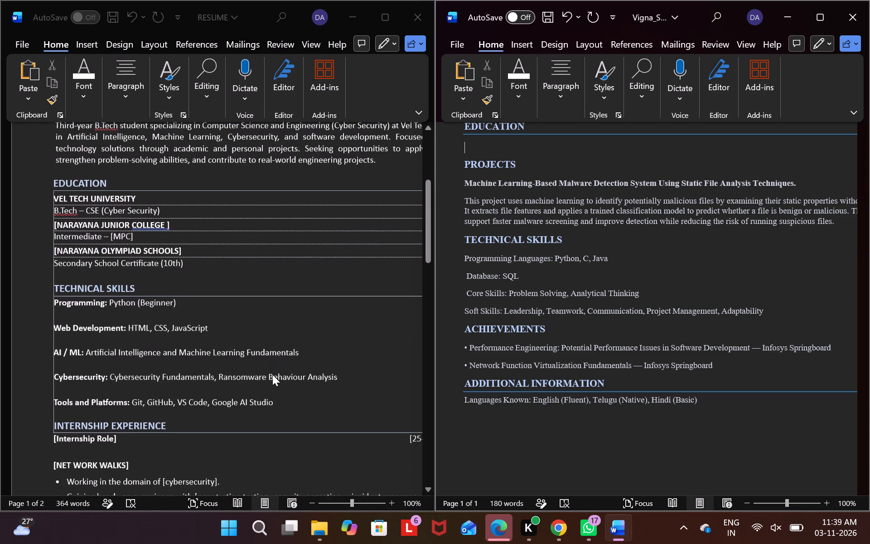
scroll(272, 374, up, 1)
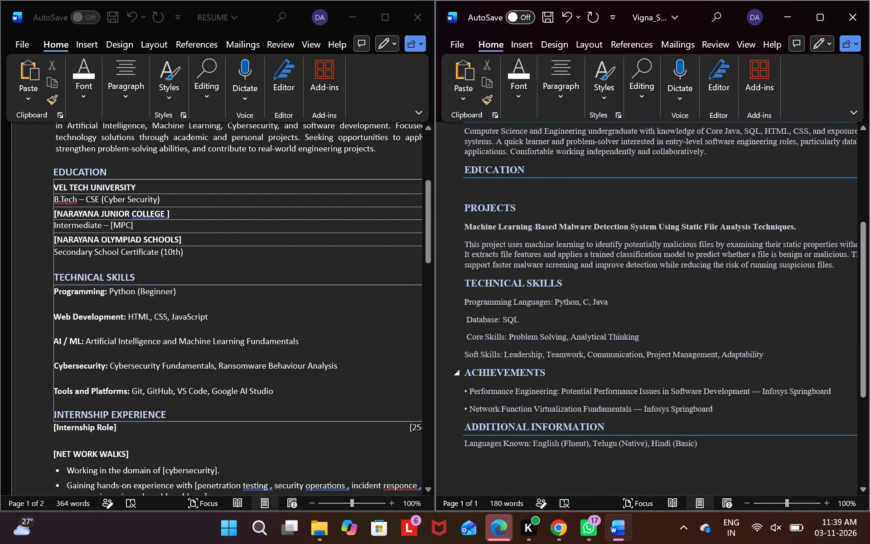
Examine the RESUME document's projects, certifications, core competencies and declaration sections, and compare its education layout with the converted resume.
scroll(527, 370, down, 1)
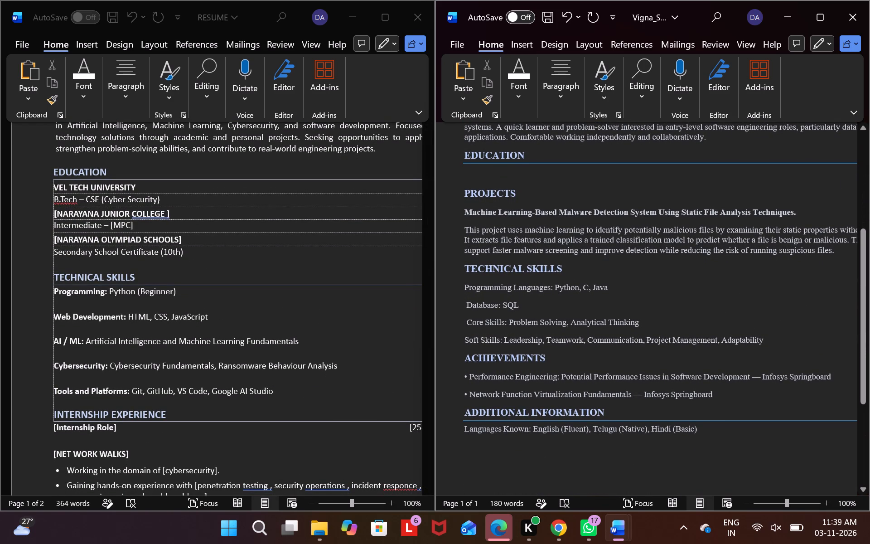
scroll(527, 370, down, 1)
scroll(356, 341, down, 2)
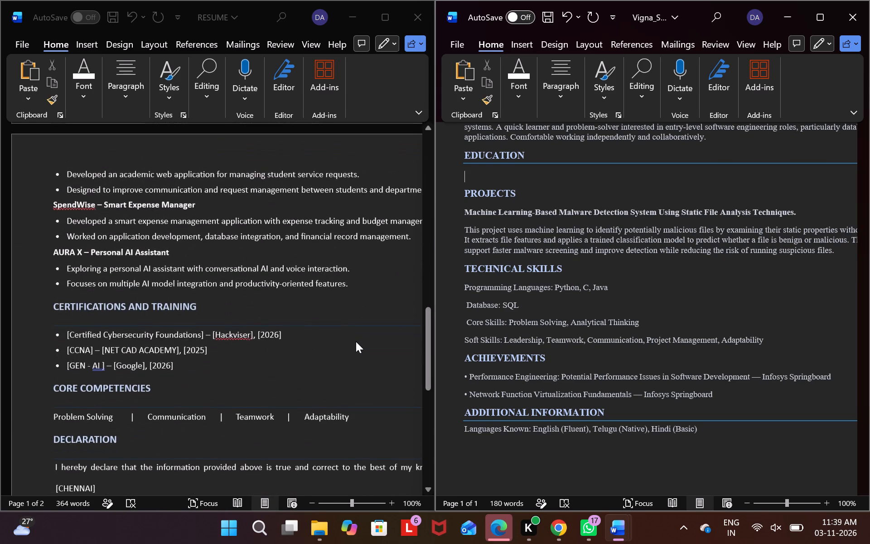
scroll(356, 341, down, 2)
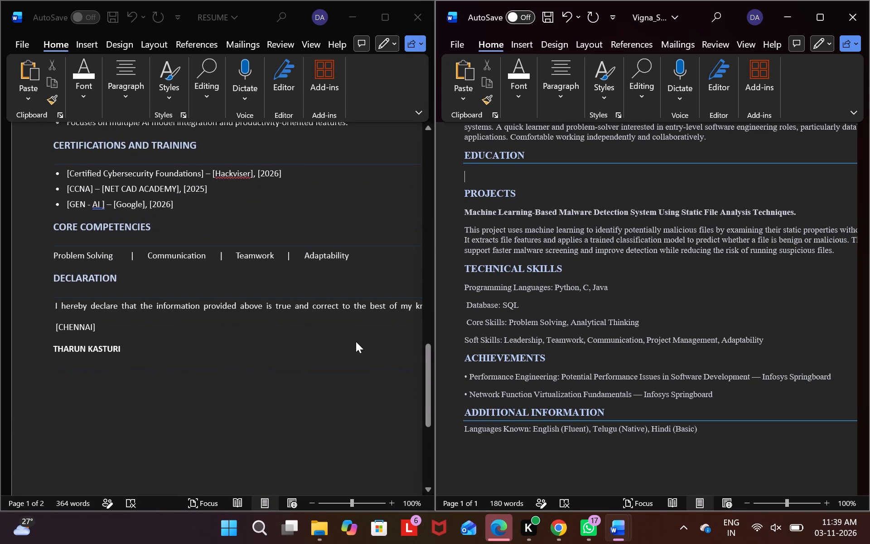
scroll(625, 394, down, 2)
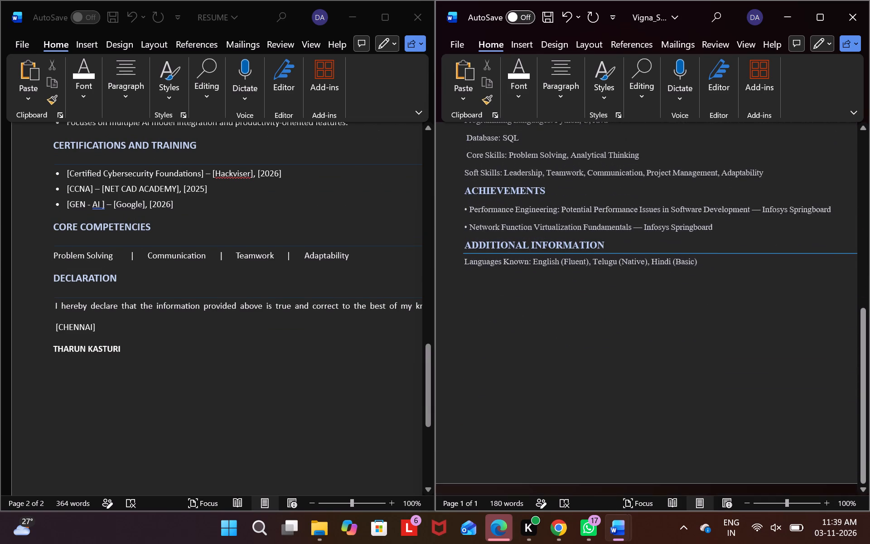
scroll(625, 394, up, 2)
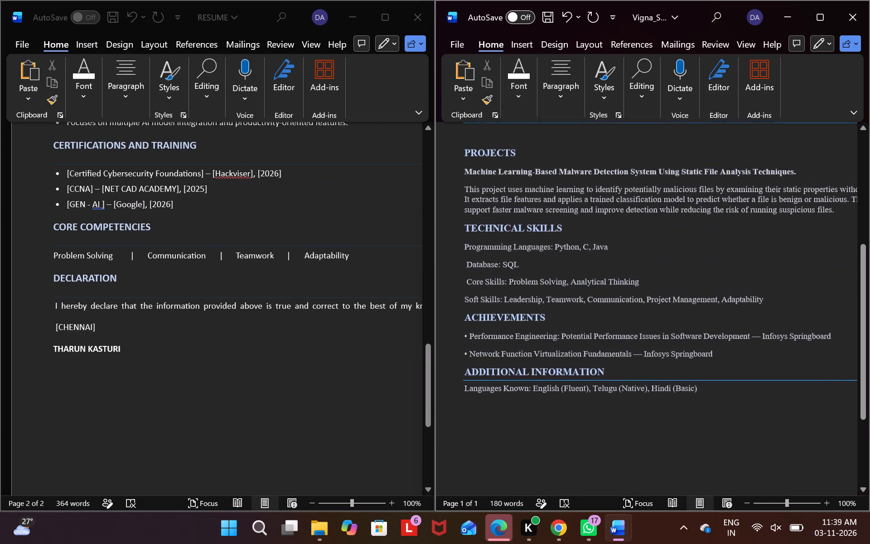
scroll(625, 394, up, 1)
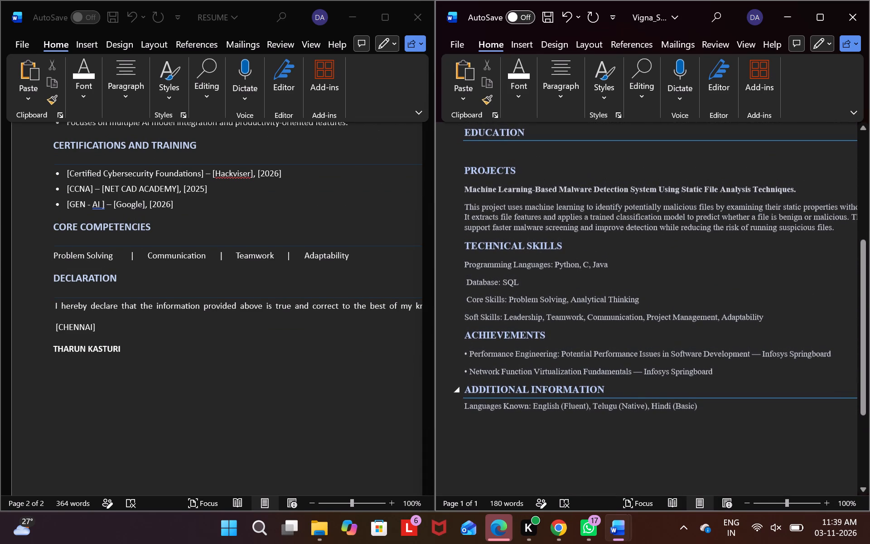
scroll(625, 394, up, 1)
scroll(364, 379, up, 3)
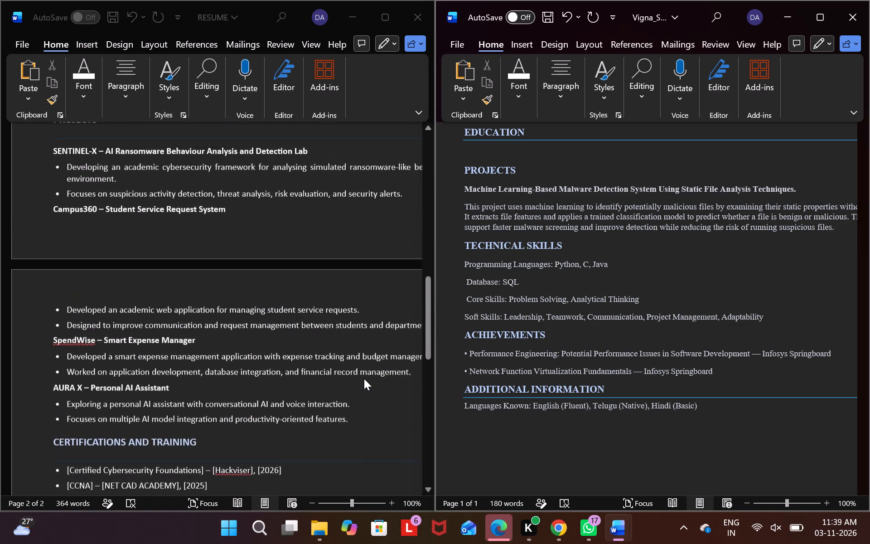
scroll(364, 379, down, 3)
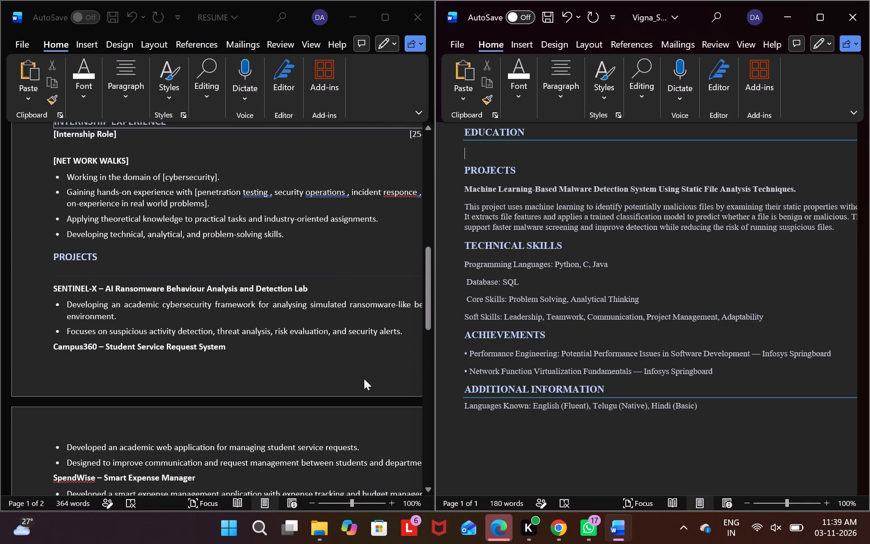
scroll(364, 379, down, 1)
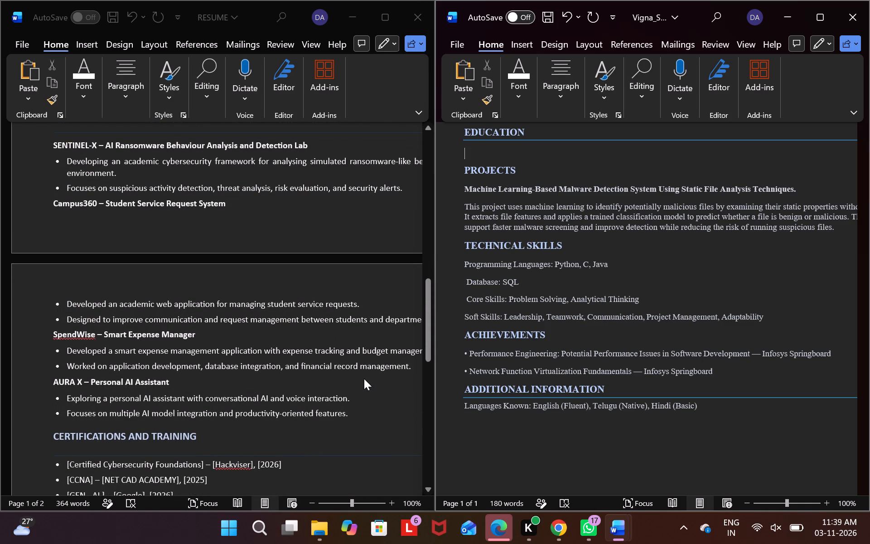
scroll(364, 379, down, 1)
scroll(364, 379, up, 2)
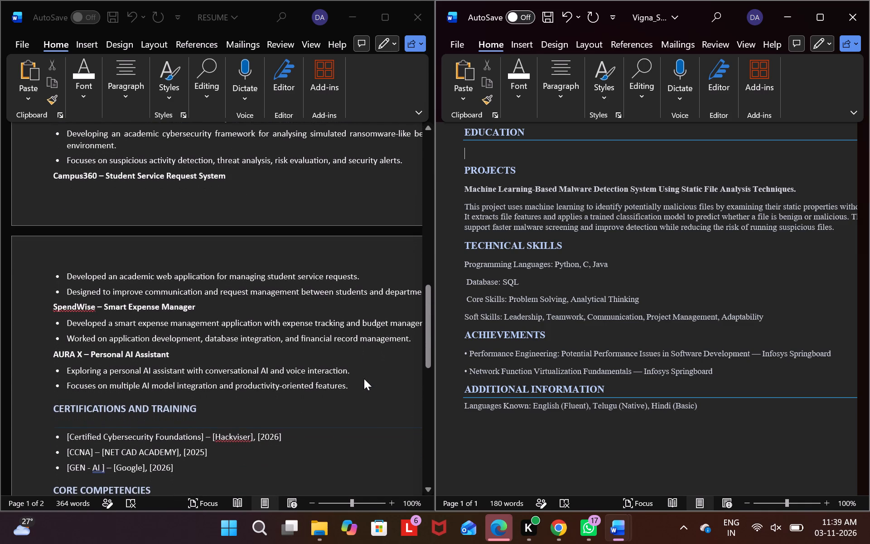
scroll(364, 379, up, 1)
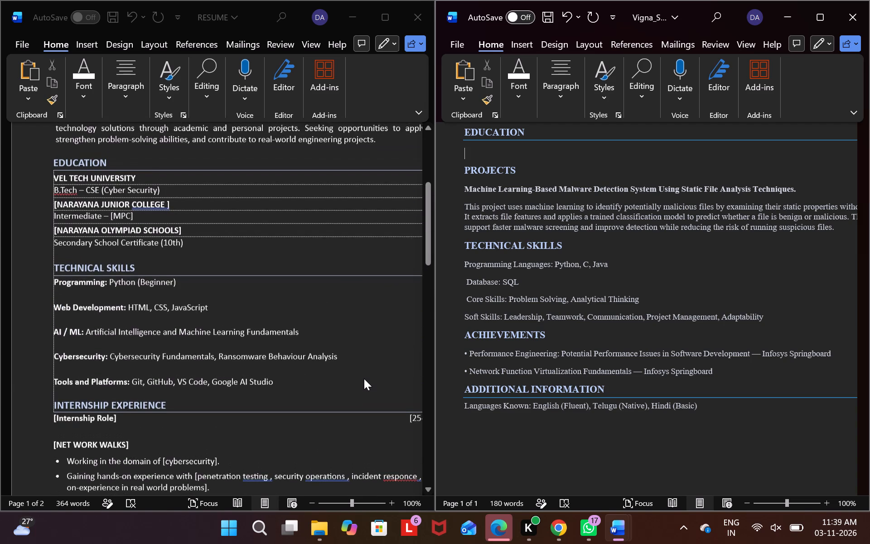
scroll(364, 379, up, 1)
scroll(608, 343, up, 1)
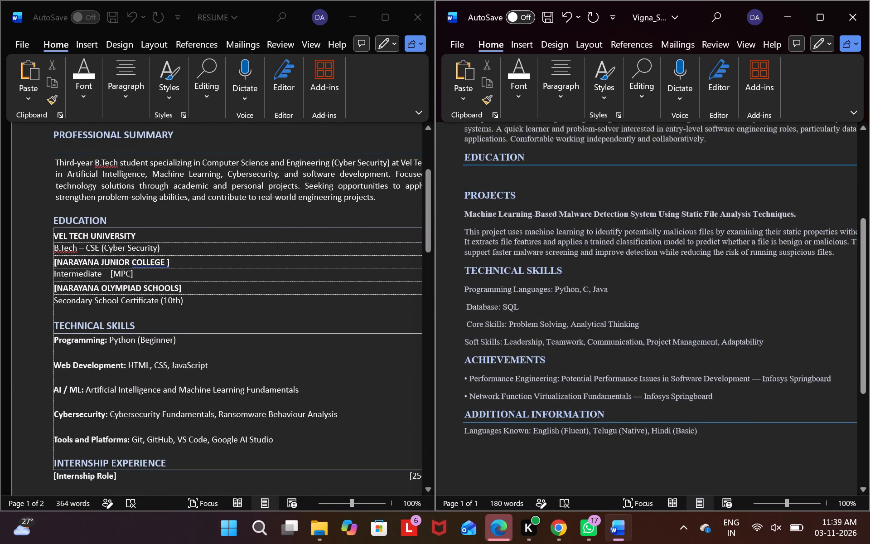
scroll(608, 343, up, 2)
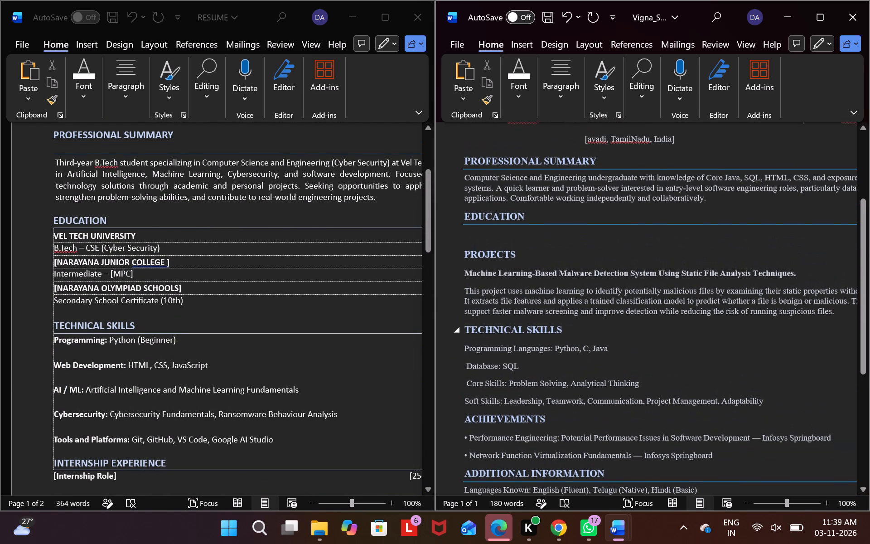
scroll(612, 321, up, 1)
scroll(612, 321, down, 2)
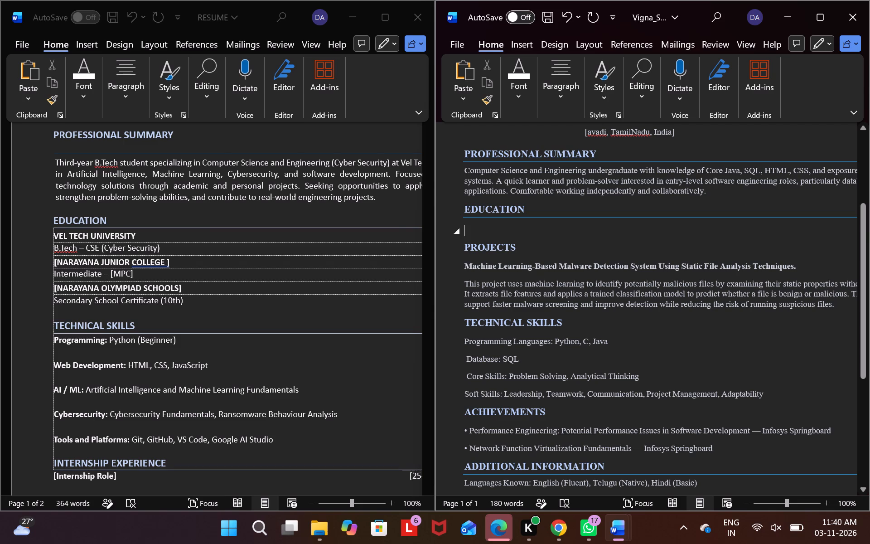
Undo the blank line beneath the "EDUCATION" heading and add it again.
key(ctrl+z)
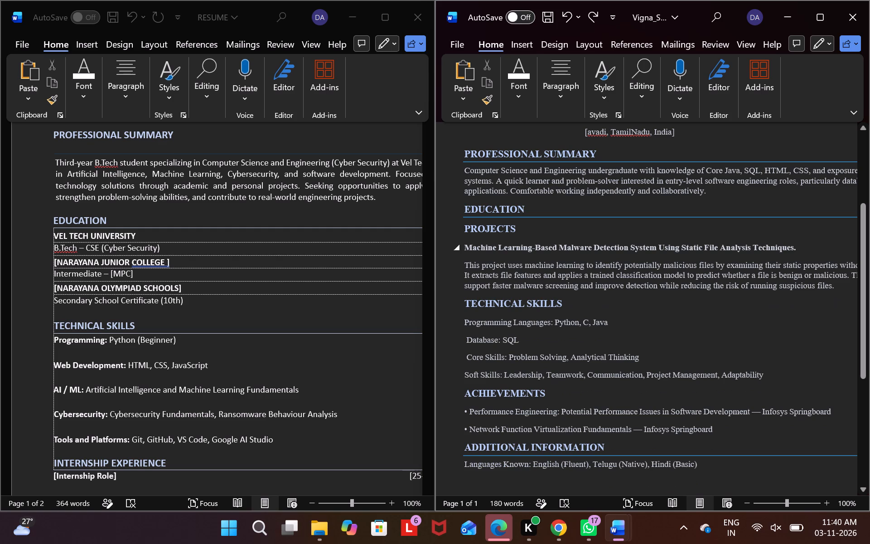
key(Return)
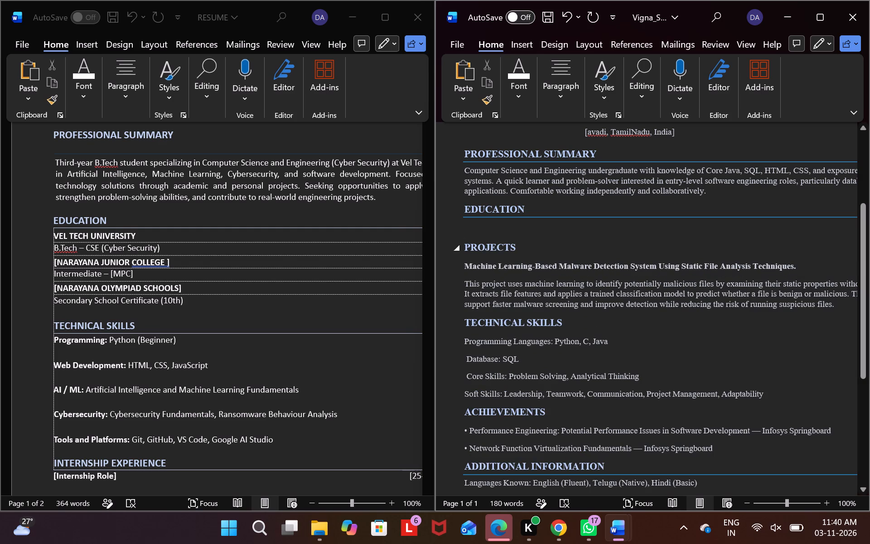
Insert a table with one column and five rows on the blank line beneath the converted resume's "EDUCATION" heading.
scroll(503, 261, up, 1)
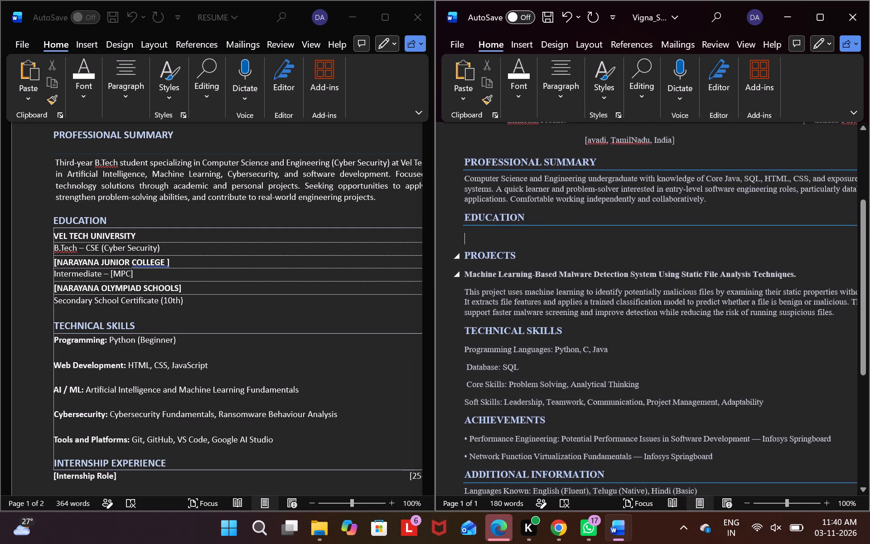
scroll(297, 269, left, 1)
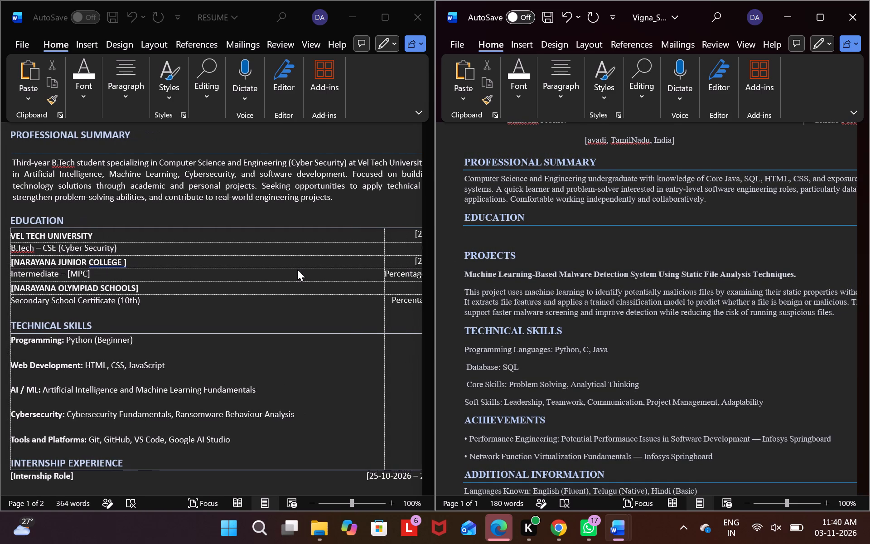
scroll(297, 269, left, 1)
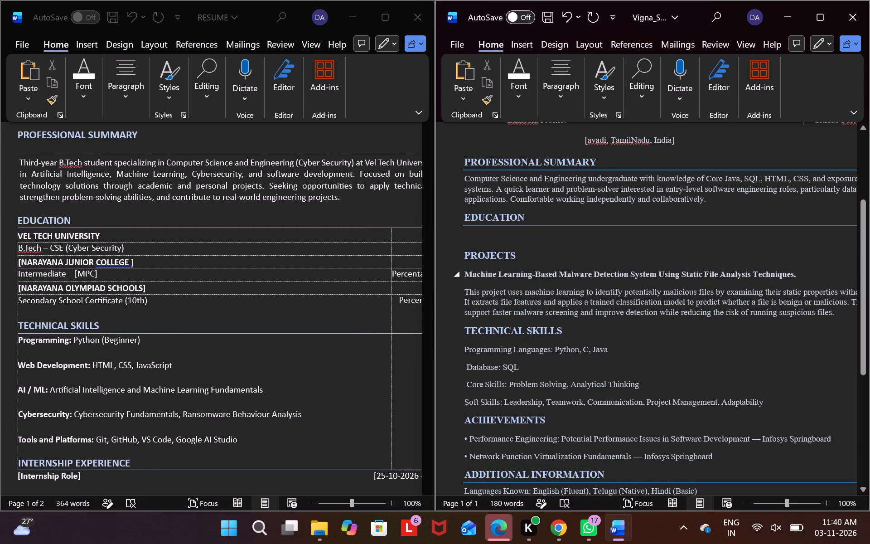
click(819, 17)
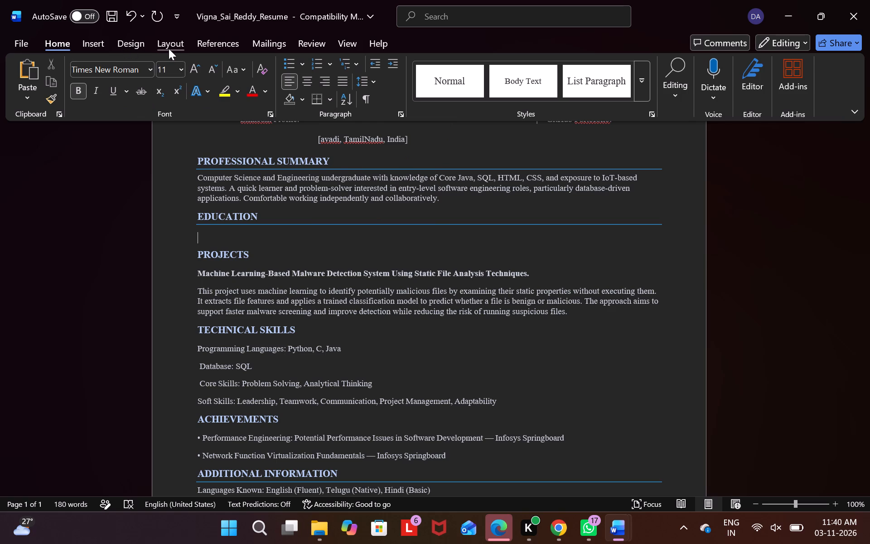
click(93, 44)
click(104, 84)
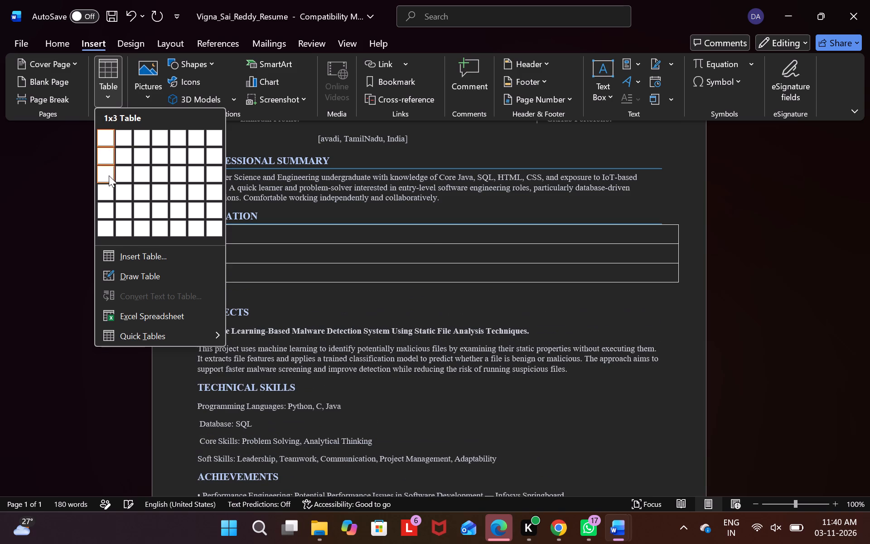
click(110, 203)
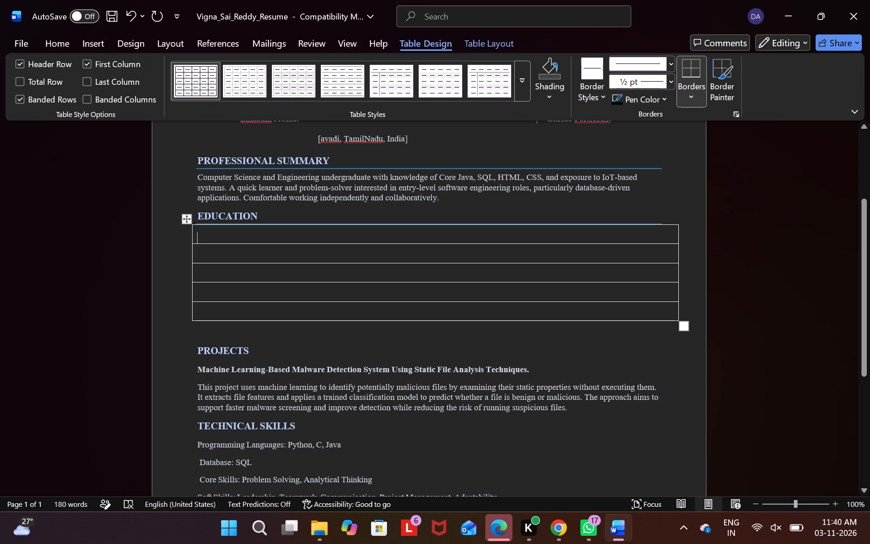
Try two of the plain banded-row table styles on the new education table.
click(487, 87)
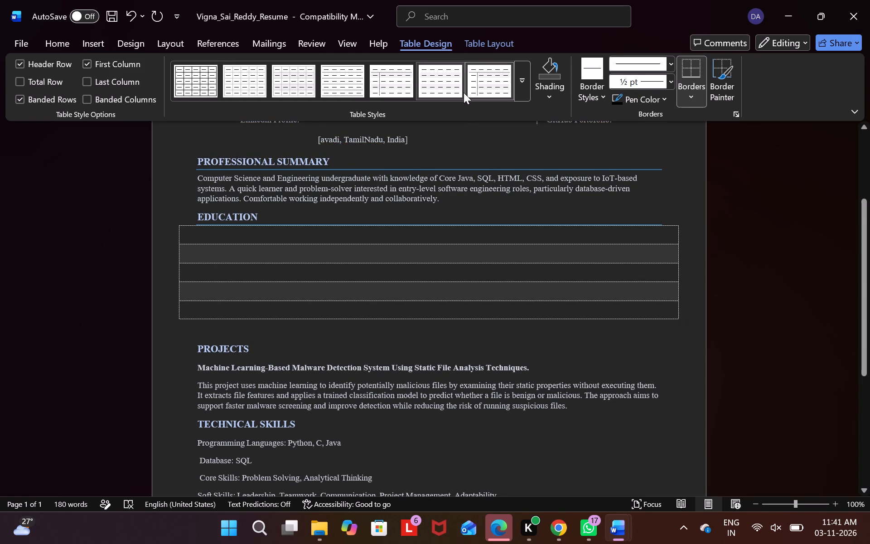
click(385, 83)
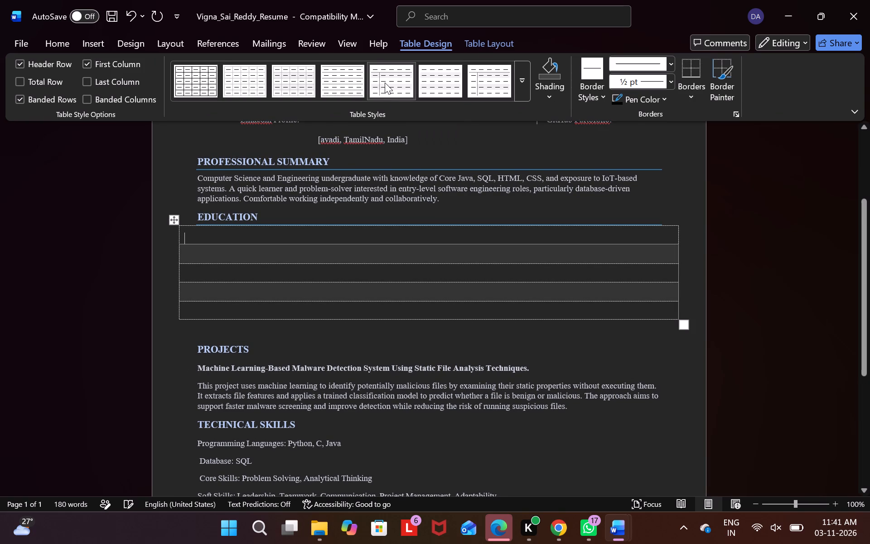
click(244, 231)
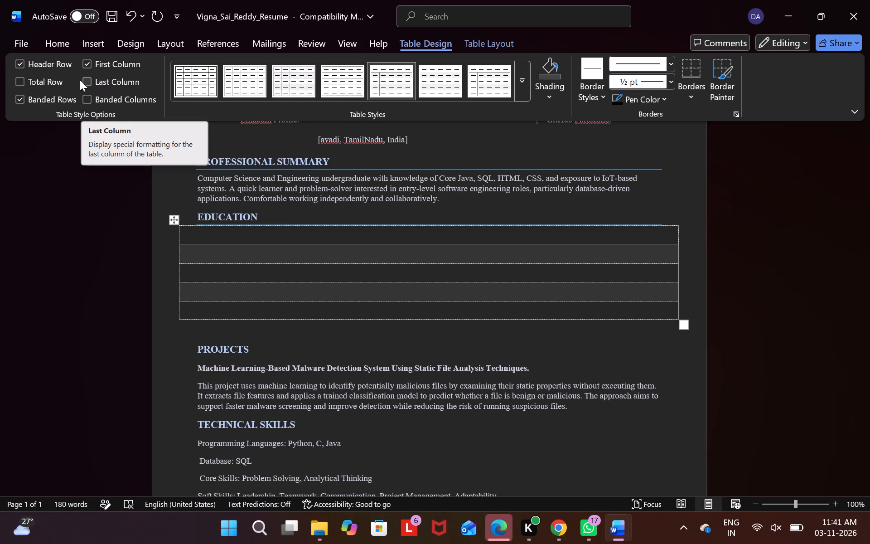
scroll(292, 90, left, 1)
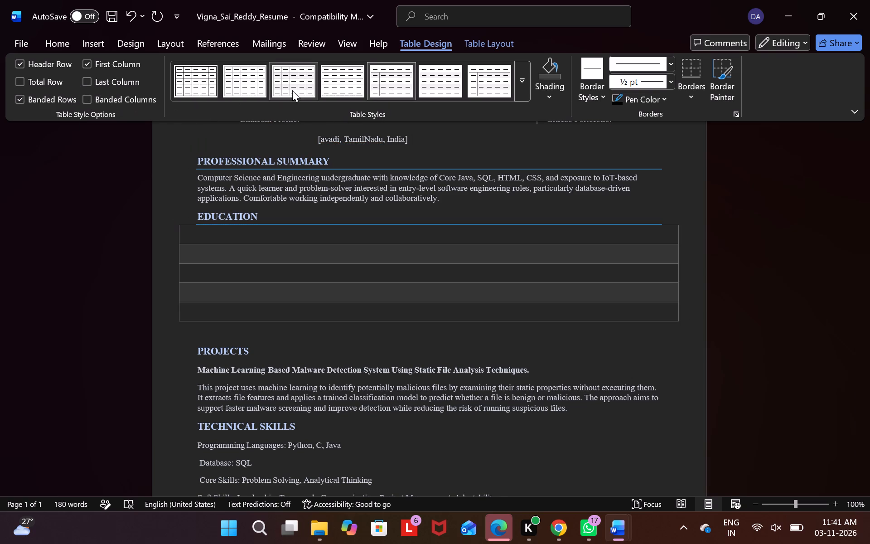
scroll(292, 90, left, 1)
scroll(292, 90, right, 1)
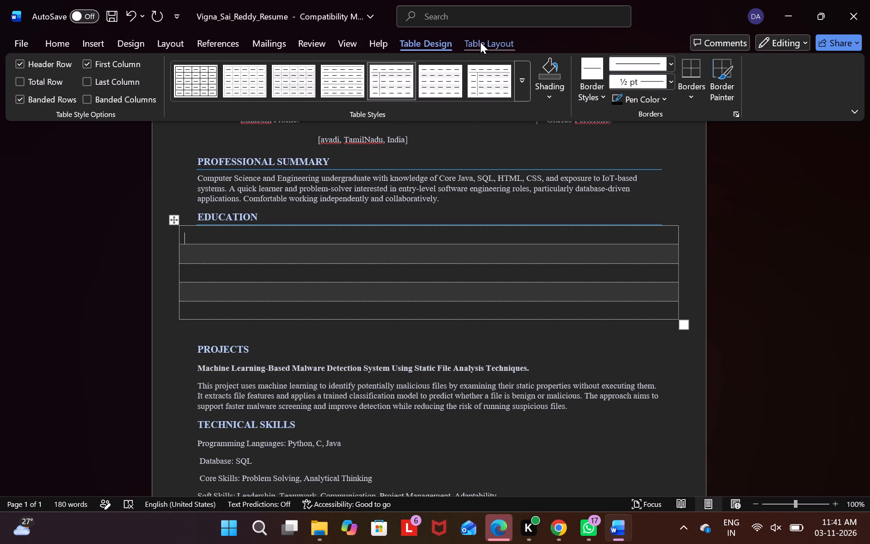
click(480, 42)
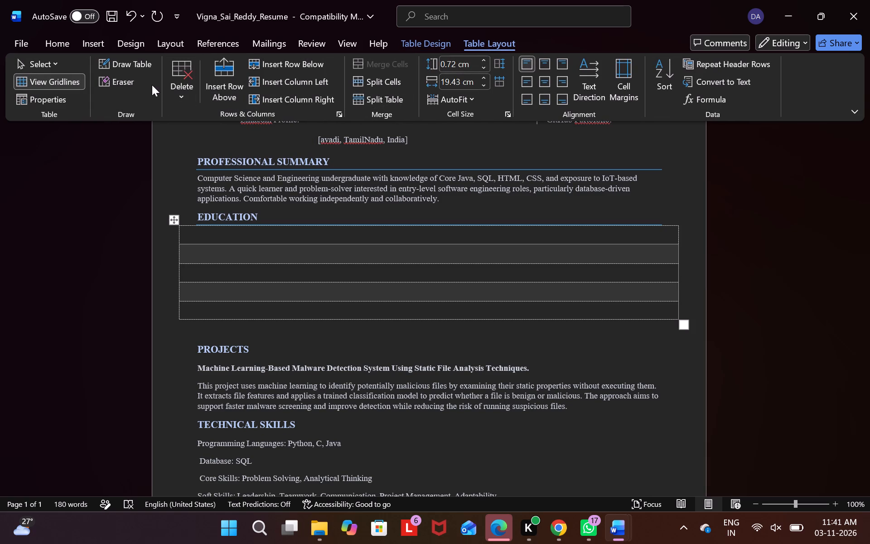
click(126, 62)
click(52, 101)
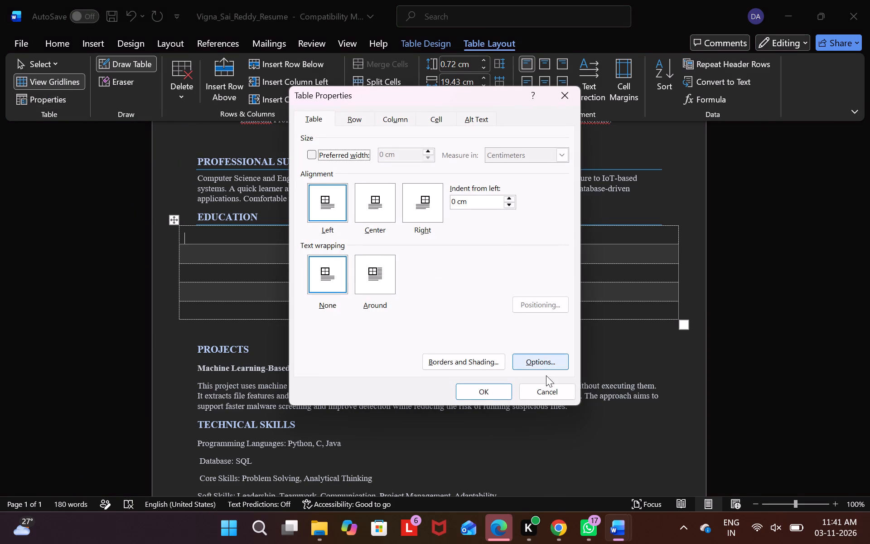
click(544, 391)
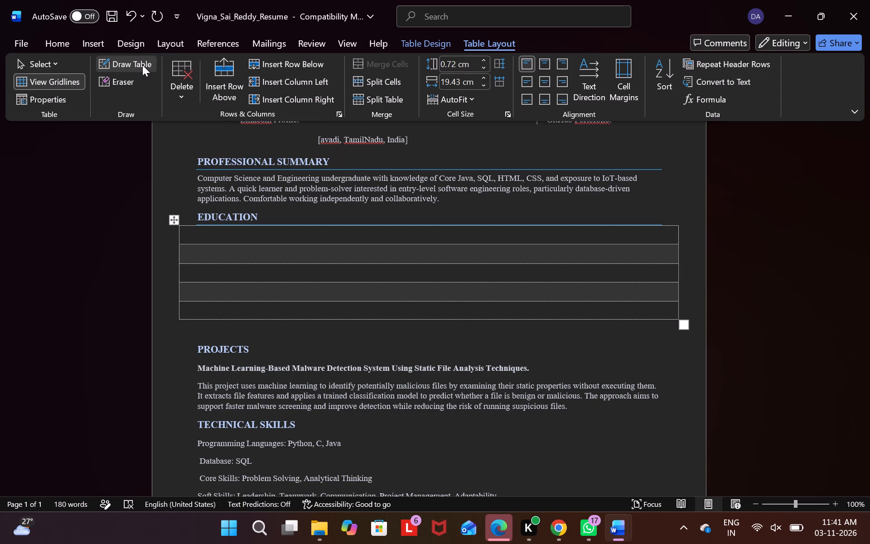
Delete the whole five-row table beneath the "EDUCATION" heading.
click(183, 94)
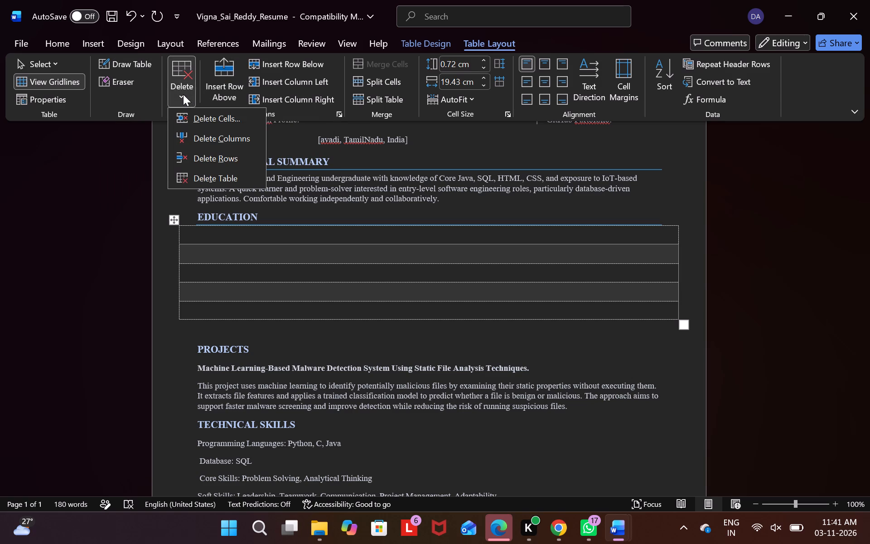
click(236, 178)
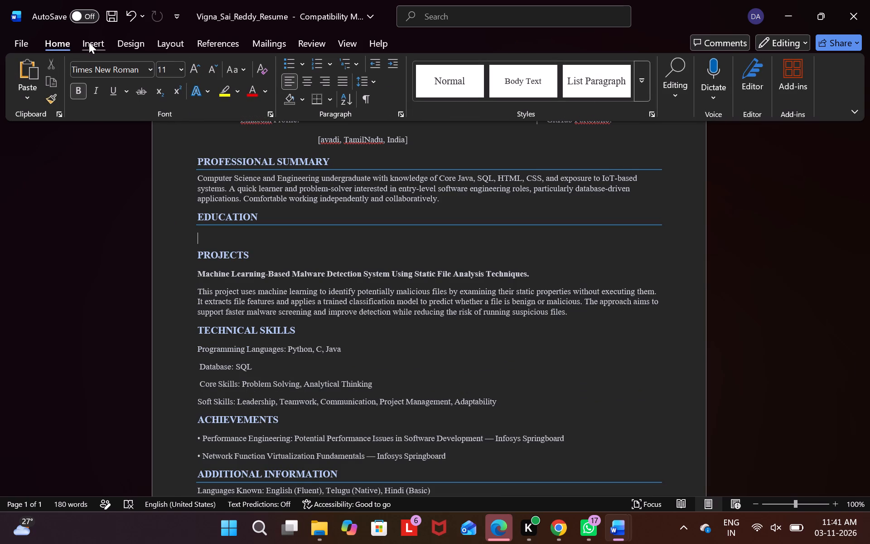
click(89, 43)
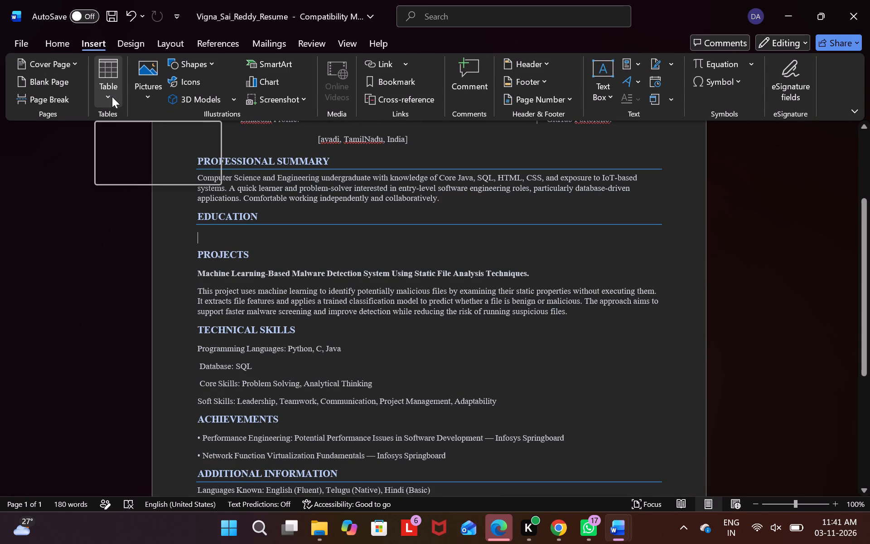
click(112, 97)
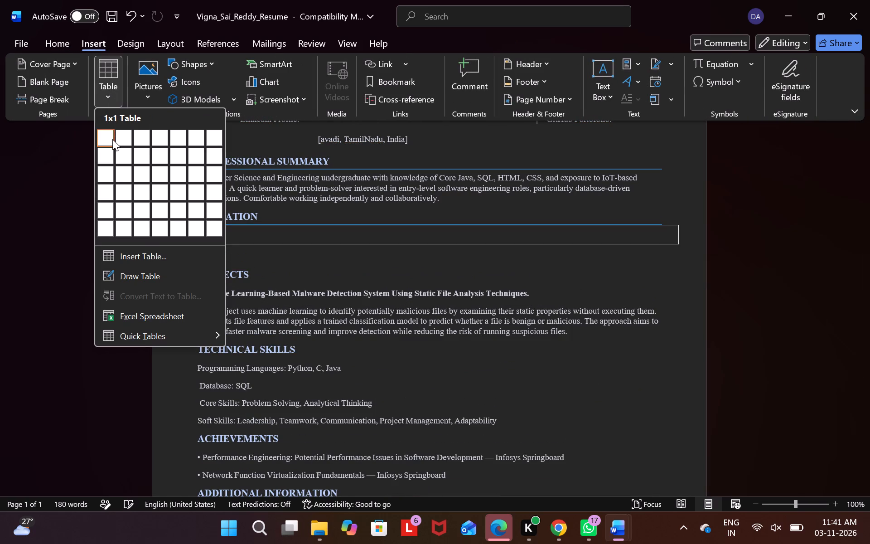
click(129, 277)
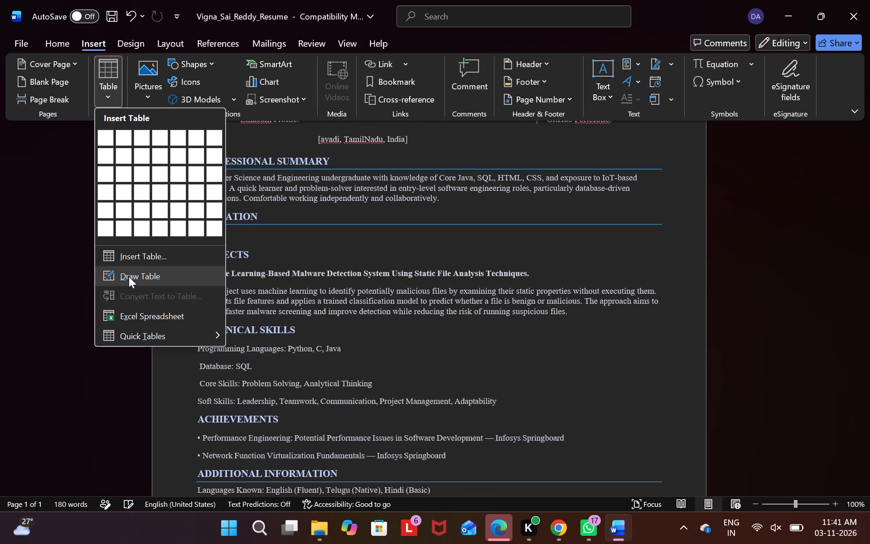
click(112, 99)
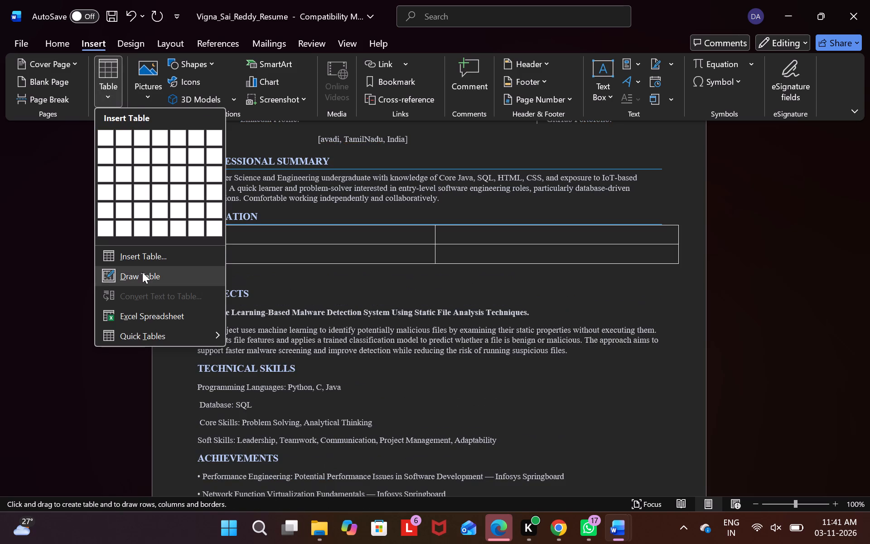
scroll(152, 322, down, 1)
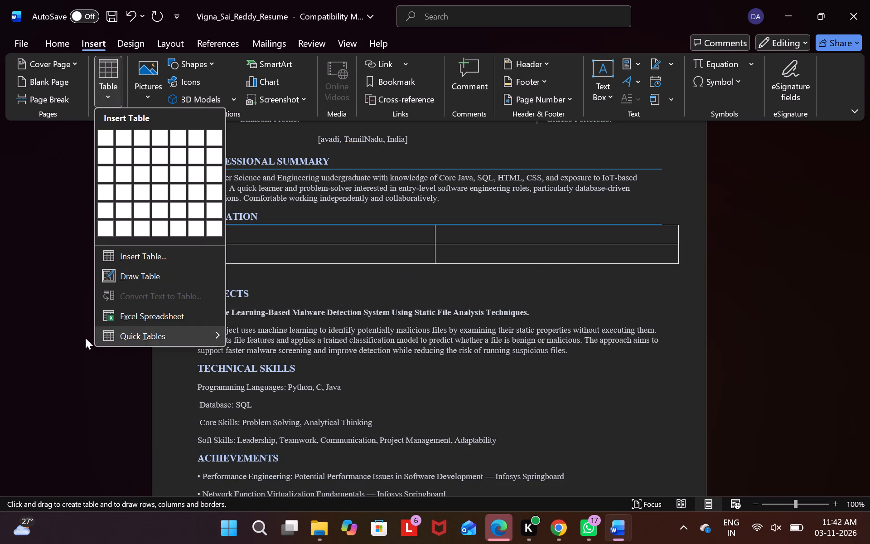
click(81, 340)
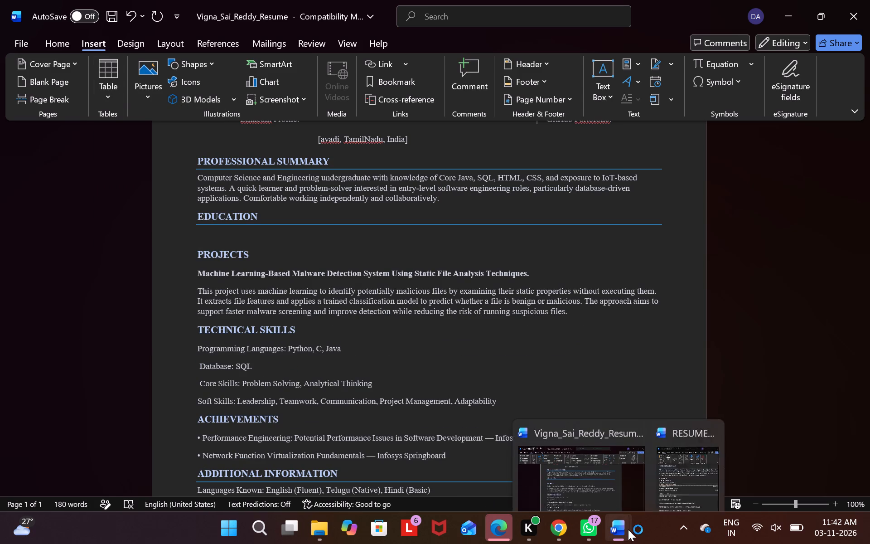
Copy the whole table under the RESUME document's "EDUCATION" heading and paste it beneath the converted resume's "EDUCATION" heading.
click(690, 471)
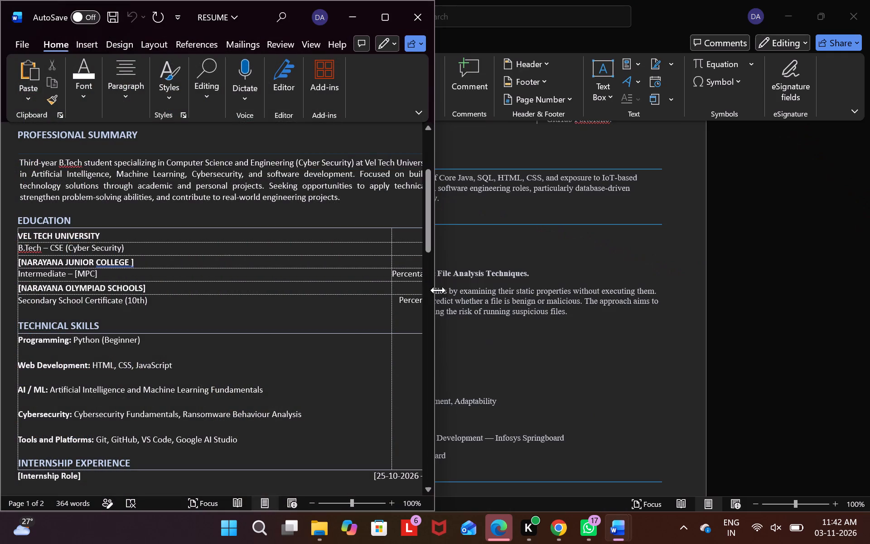
click(386, 12)
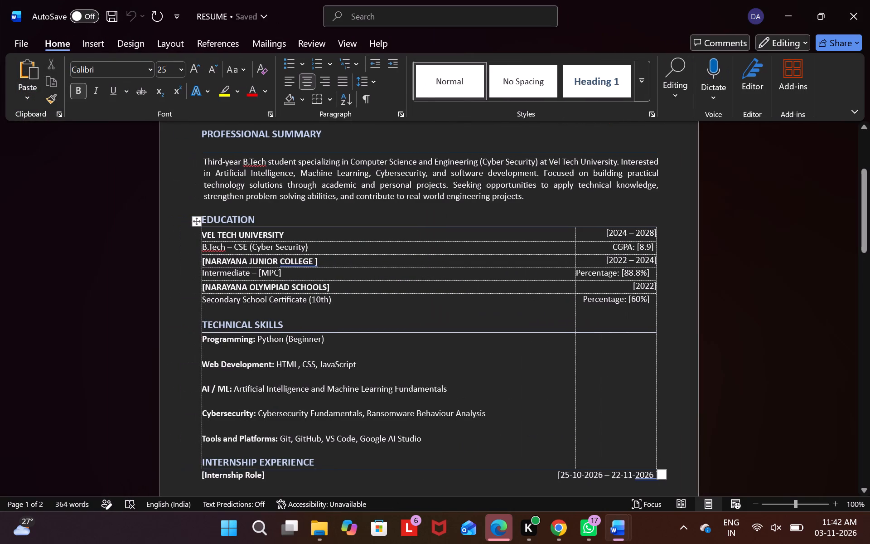
click(200, 224)
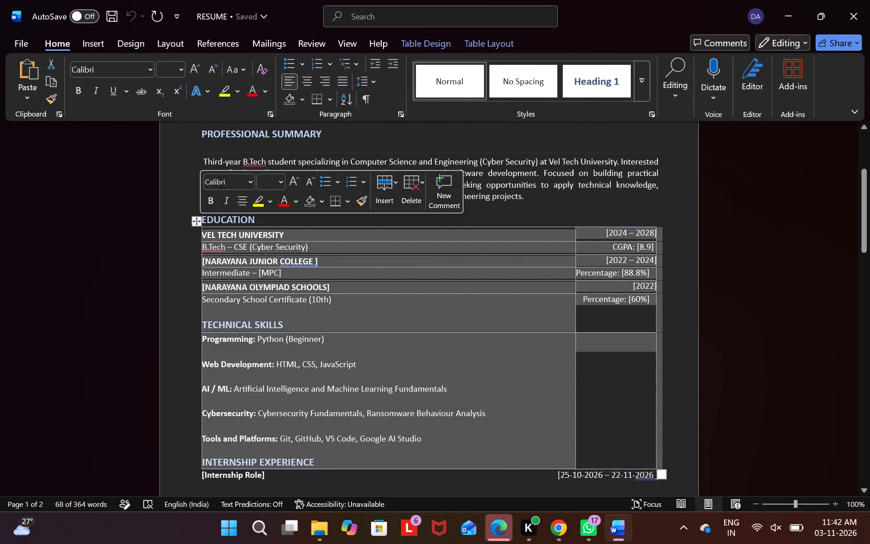
key(ctrl+c)
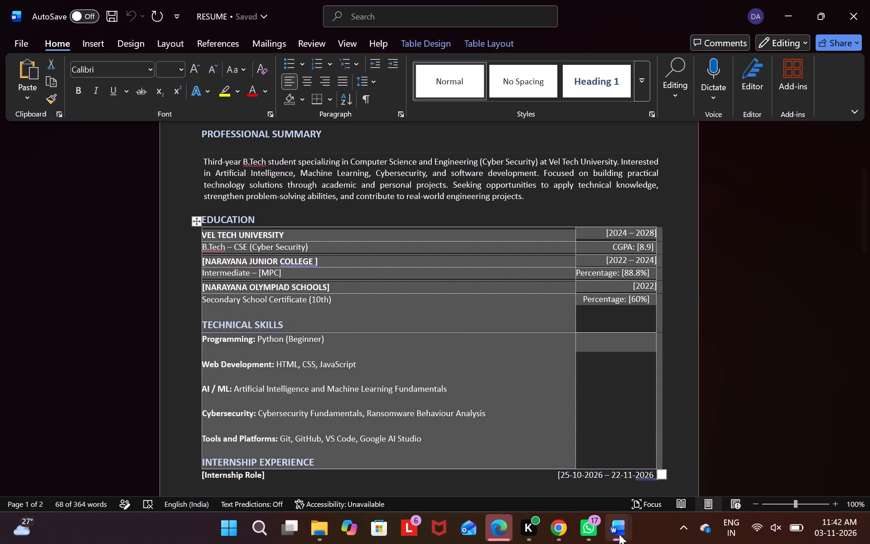
click(677, 479)
click(596, 472)
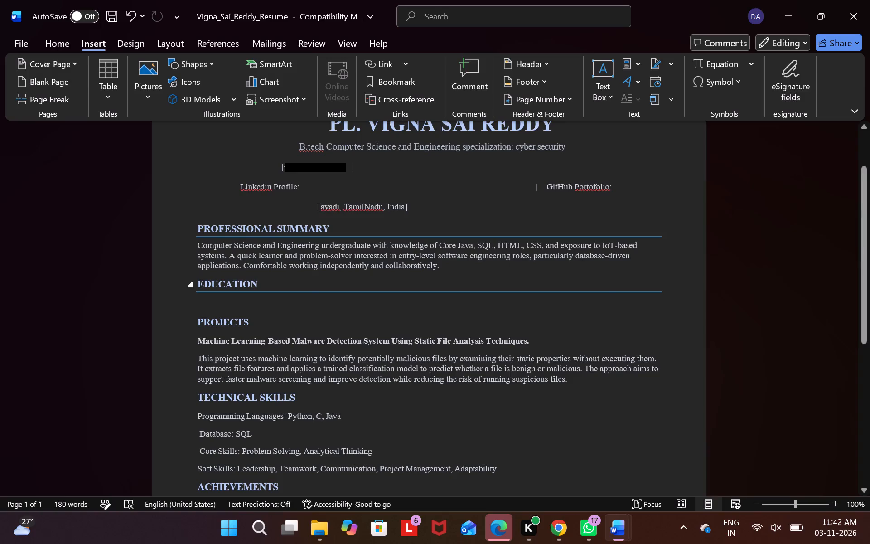
key(ctrl+v)
scroll(257, 284, down, 2)
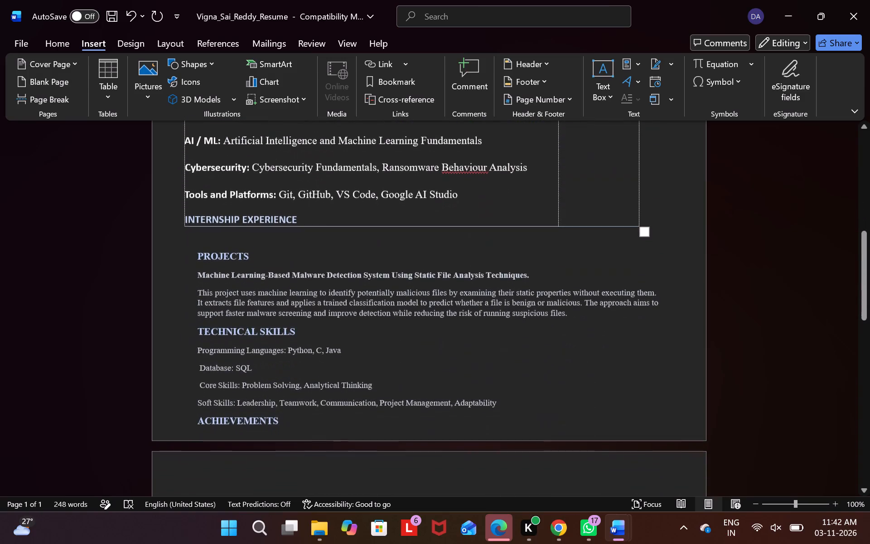
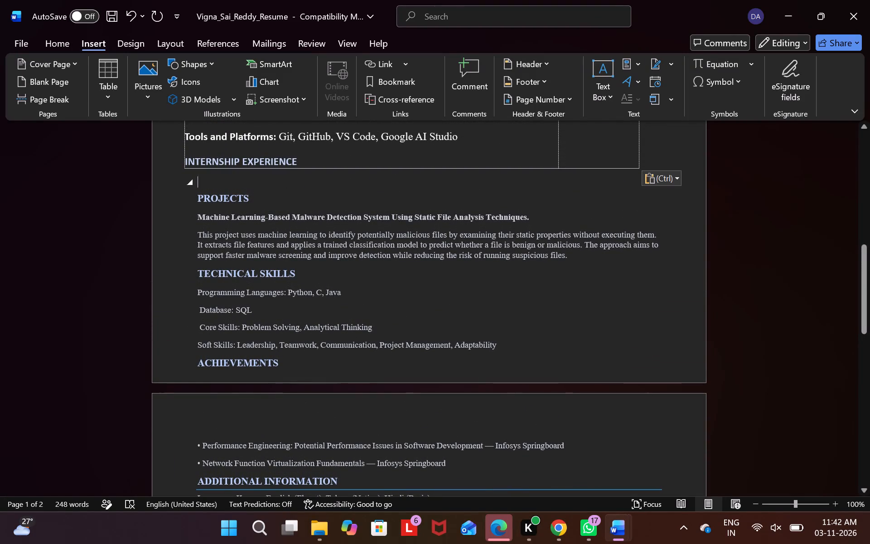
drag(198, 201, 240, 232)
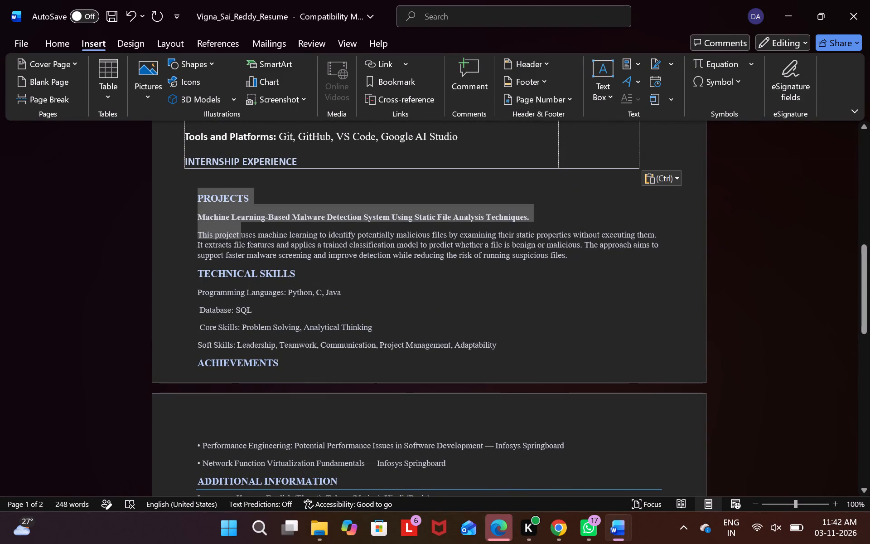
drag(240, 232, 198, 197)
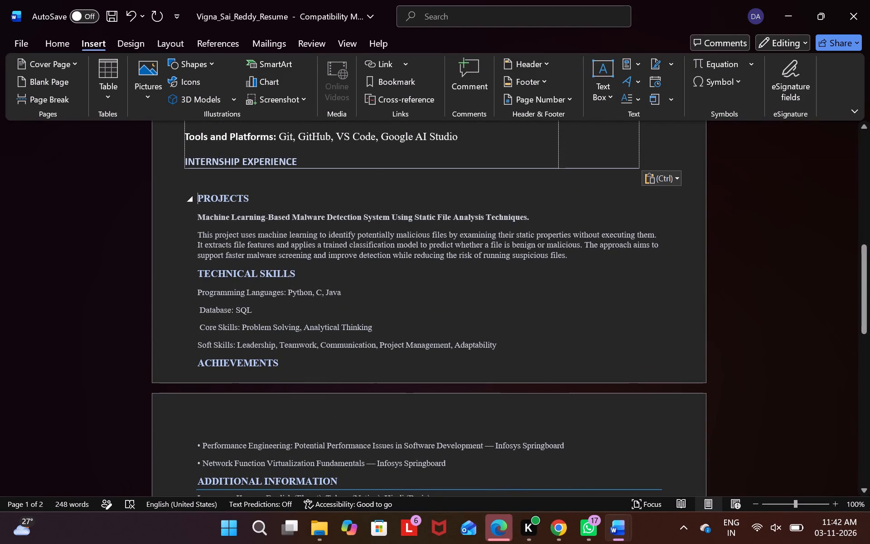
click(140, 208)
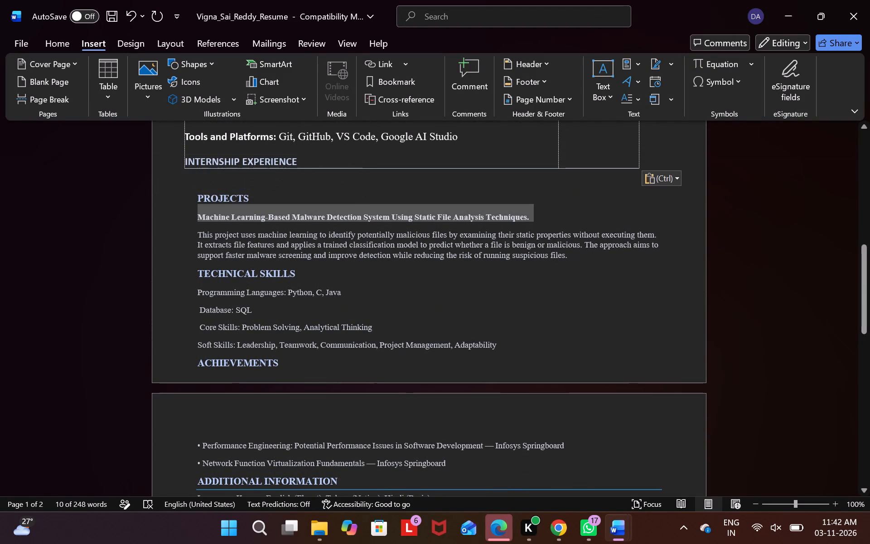
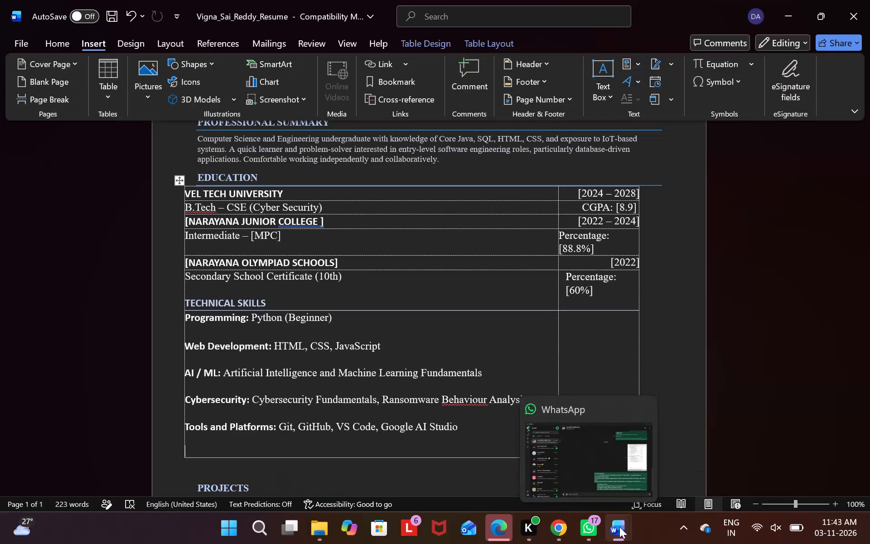
Set the CGPA in the B.Tech – CSE (Cyber Security) row of the pasted education table to 7.5.
click(612, 488)
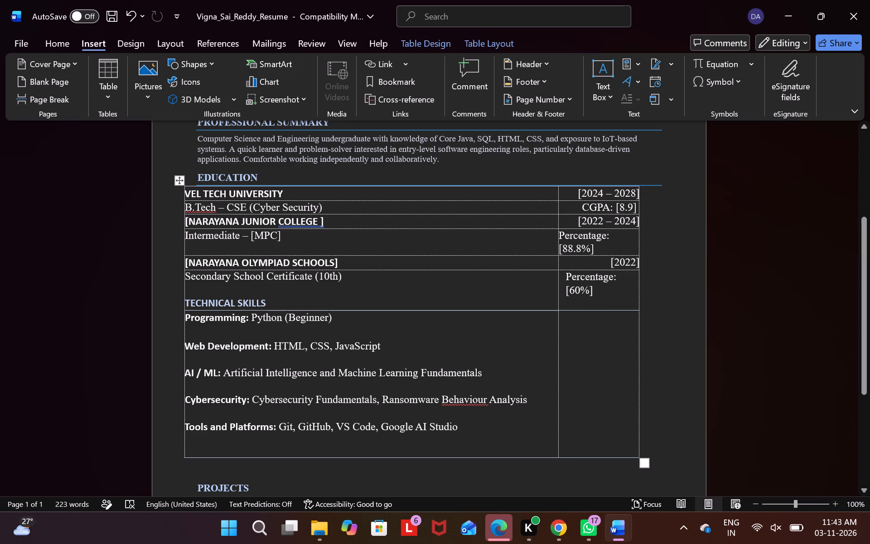
click(633, 207)
key(BackSpace)
key(BackSpace)
key(BackSpace)
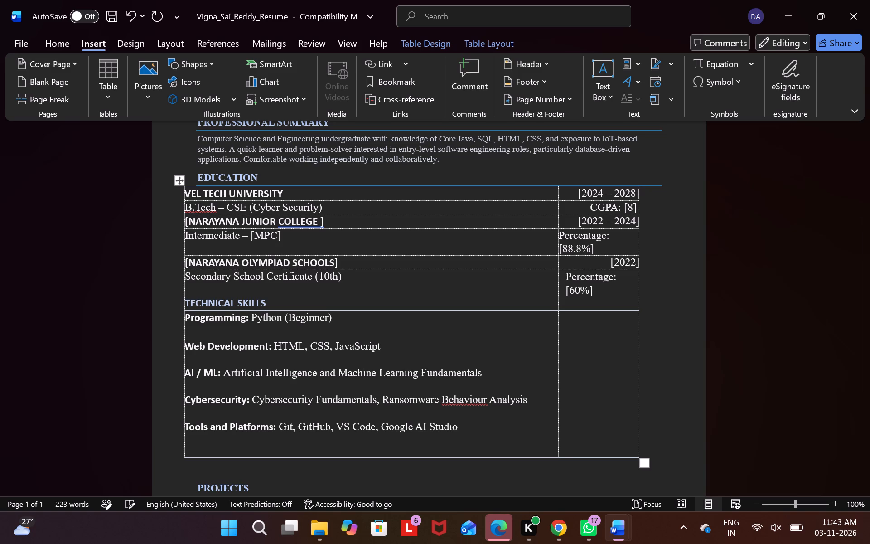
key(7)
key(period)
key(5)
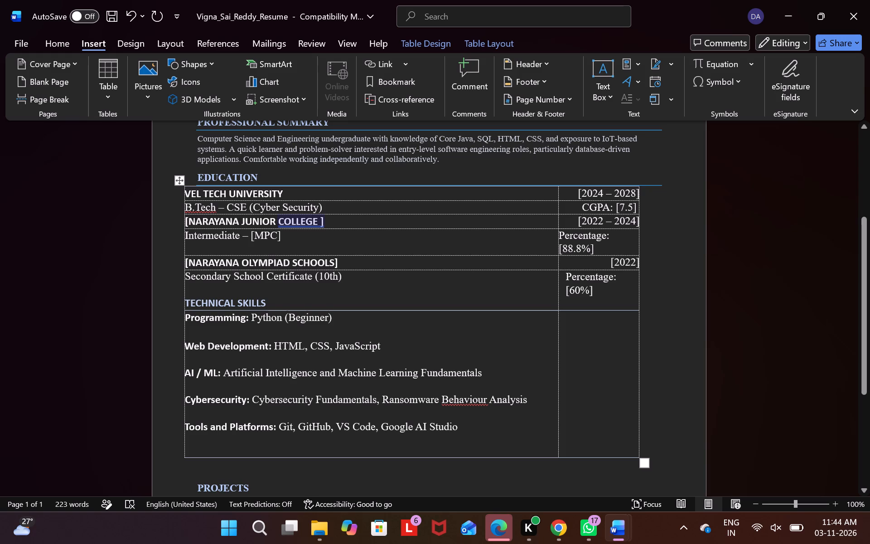
Replace "NARAYANA" with "SRI CHAITANYA" in the junior college name in the education table.
click(238, 223)
key(BackSpace)
key(BackSpace)
key(BackSpace)
key(BackSpace)
key(BackSpace)
key(BackSpace)
key(BackSpace)
key(BackSpace)
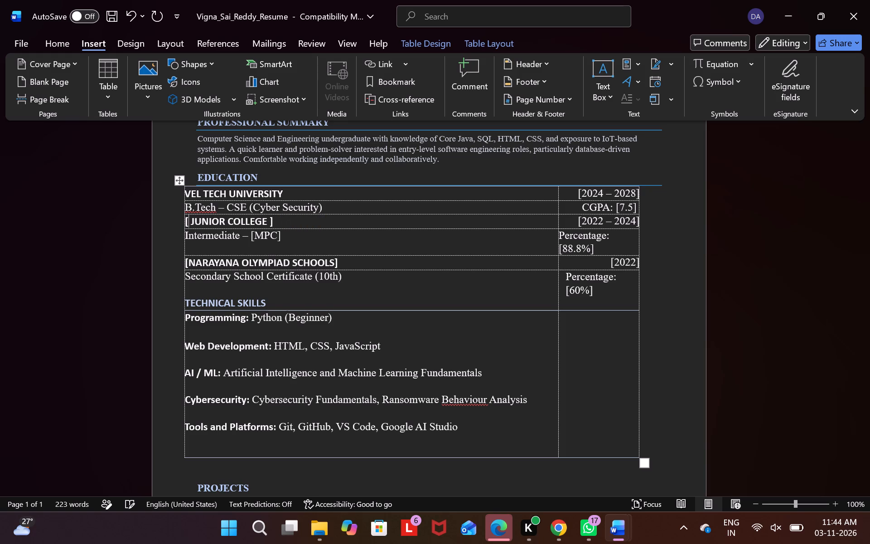
text(SRI)
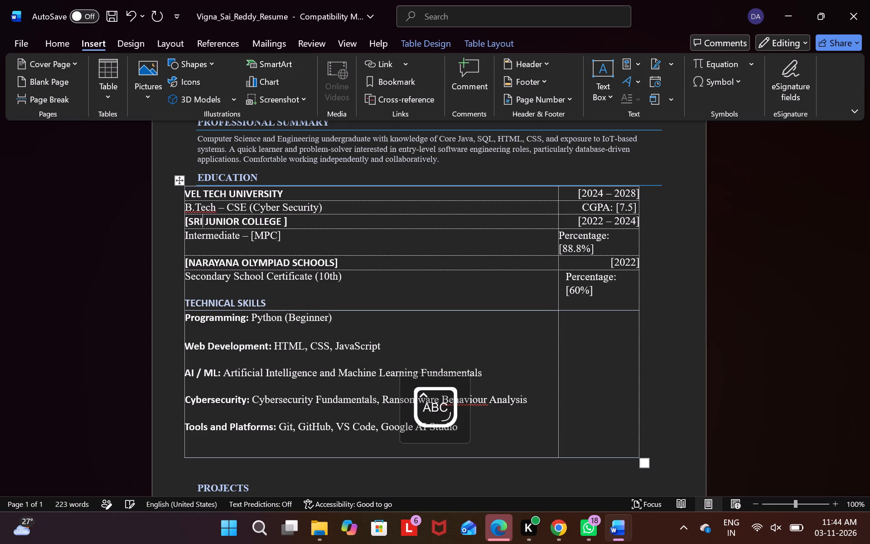
key(space)
text(CHAITANYA)
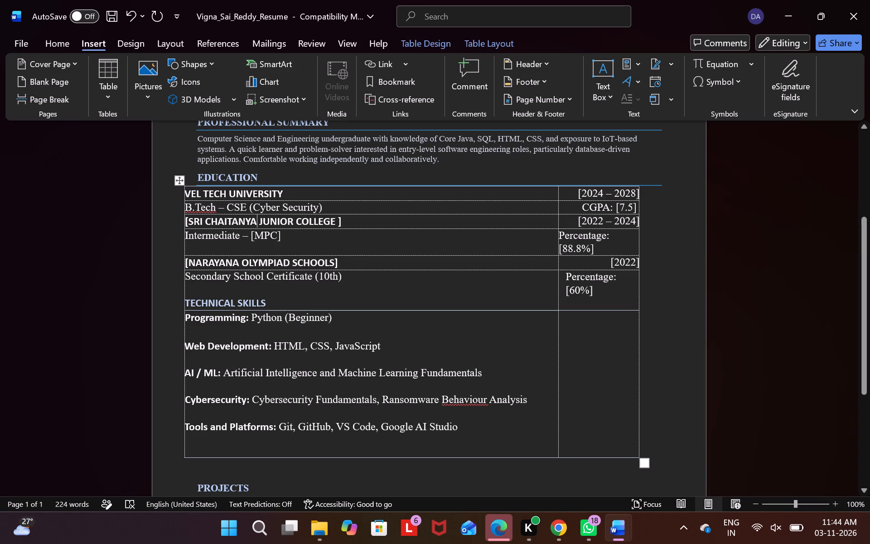
Set the Intermediate row's percentage to [59].
click(593, 248)
key(BackSpace)
key(BackSpace)
key(BackSpace)
key(BackSpace)
key(BackSpace)
key(BackSpace)
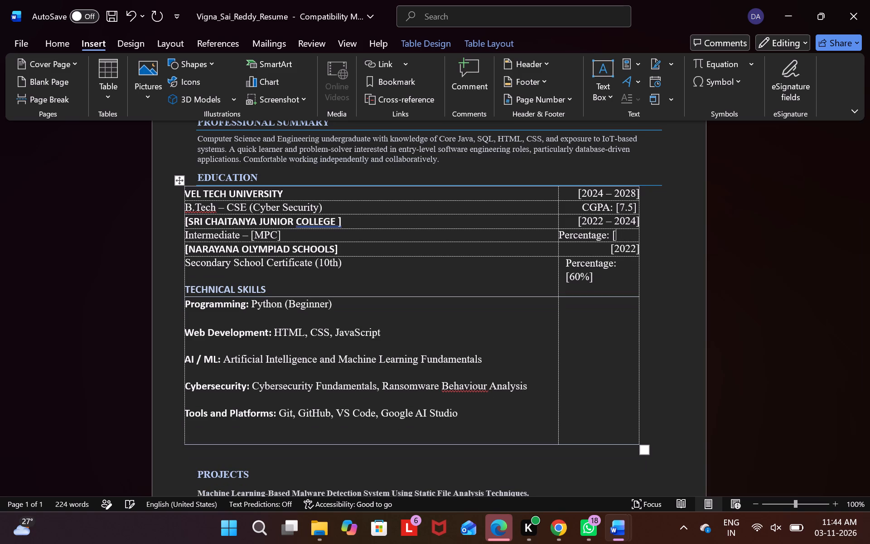
text(59)
key(bracketright)
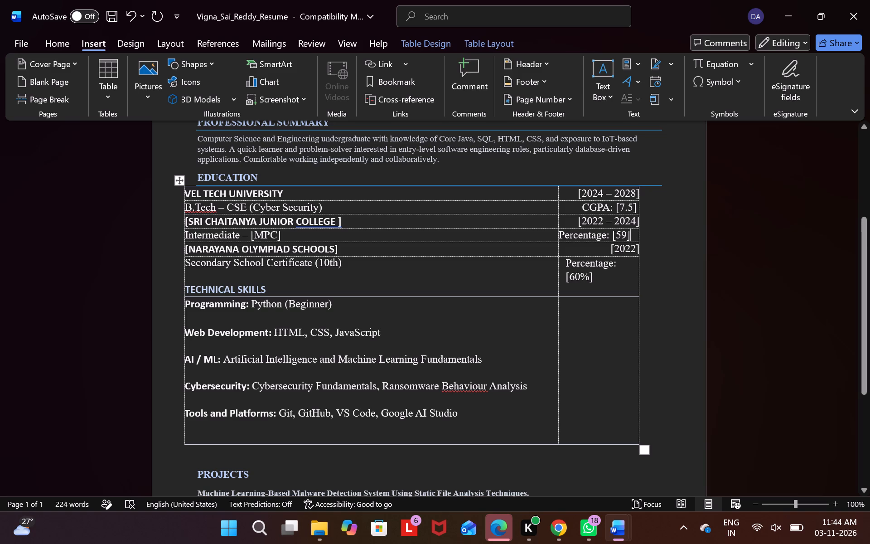
Replace the school name inside the brackets above the Secondary School Certificate row with "ADITYA HIGH SCHOOL".
click(315, 263)
click(343, 249)
key(Left)
key(BackSpace)
key(BackSpace)
key(BackSpace)
key(BackSpace)
key(BackSpace)
key(BackSpace)
key(BackSpace)
key(BackSpace)
key(BackSpace)
key(BackSpace)
key(BackSpace)
key(BackSpace)
key(BackSpace)
key(BackSpace)
key(BackSpace)
key(BackSpace)
key(BackSpace)
key(BackSpace)
key(BackSpace)
key(BackSpace)
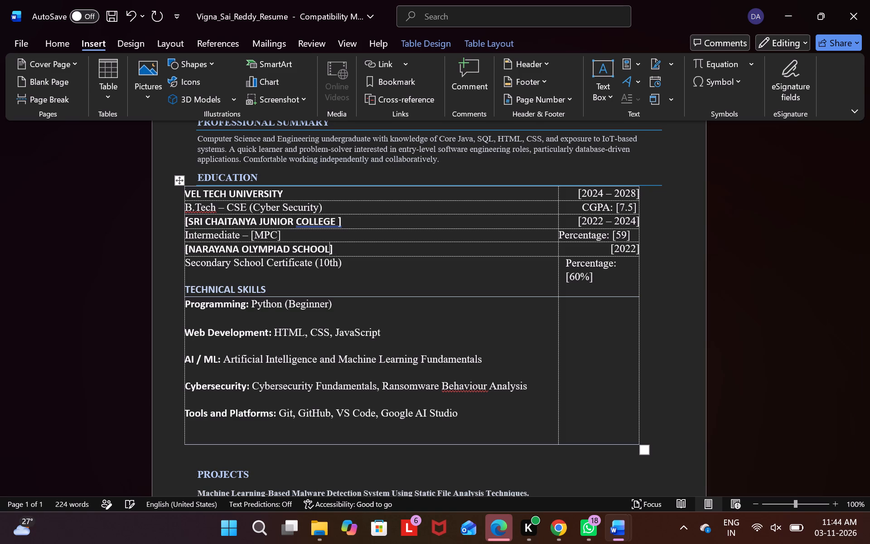
key(BackSpace)
key(BackSpace)
key(BackSpace)
key(BackSpace)
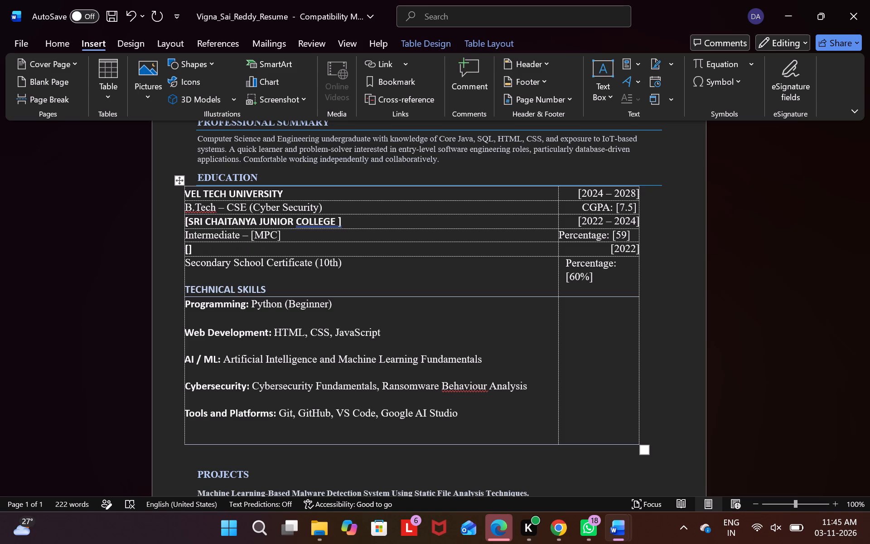
text(ADITYA HIGH SCHOOL)
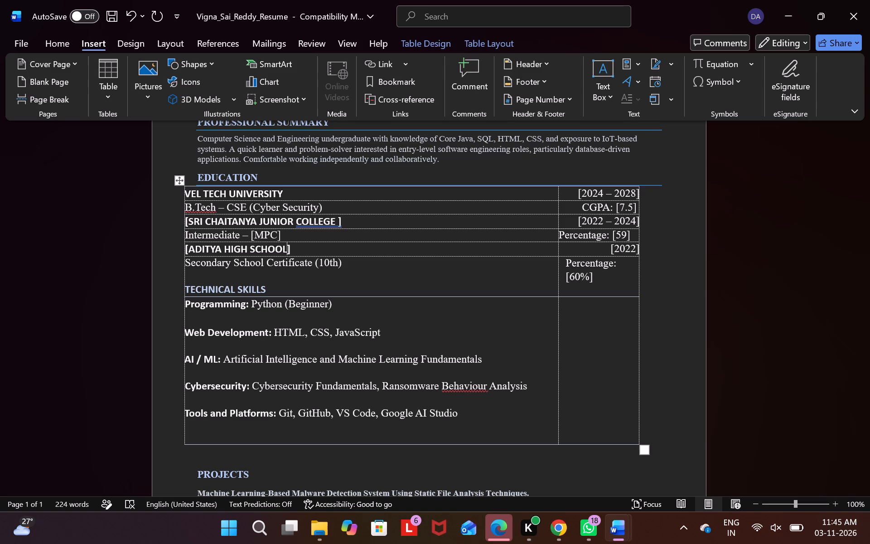
Set the Secondary School Certificate row's percentage to [79%].
click(590, 278)
key(BackSpace)
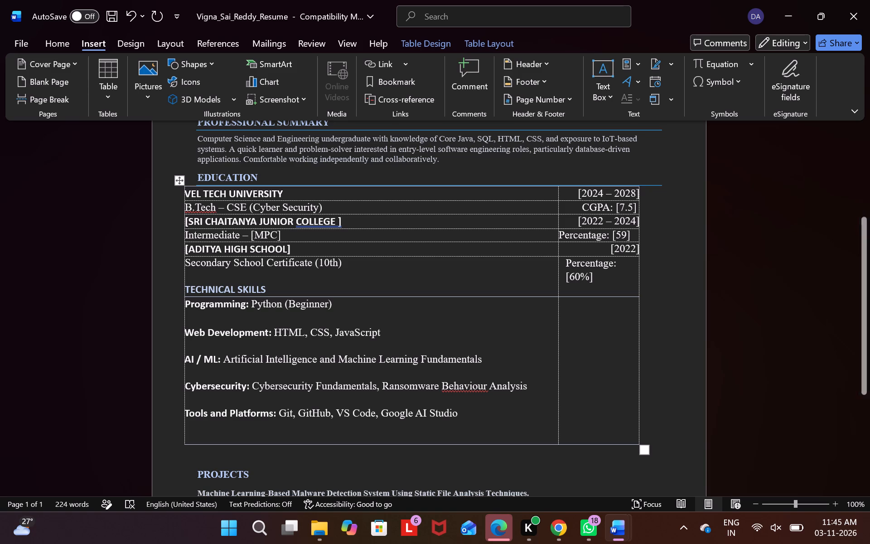
key(BackSpace)
key(BackSpace)
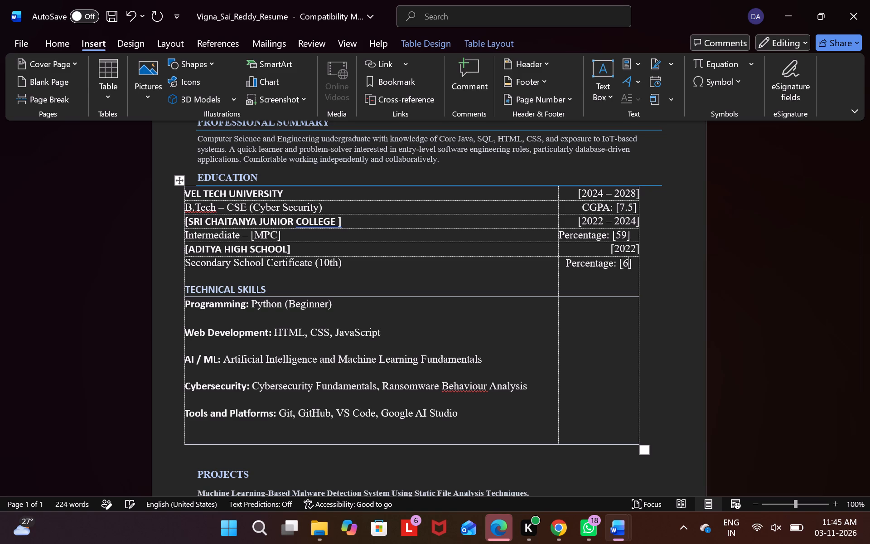
text(79)
key(shift+percent)
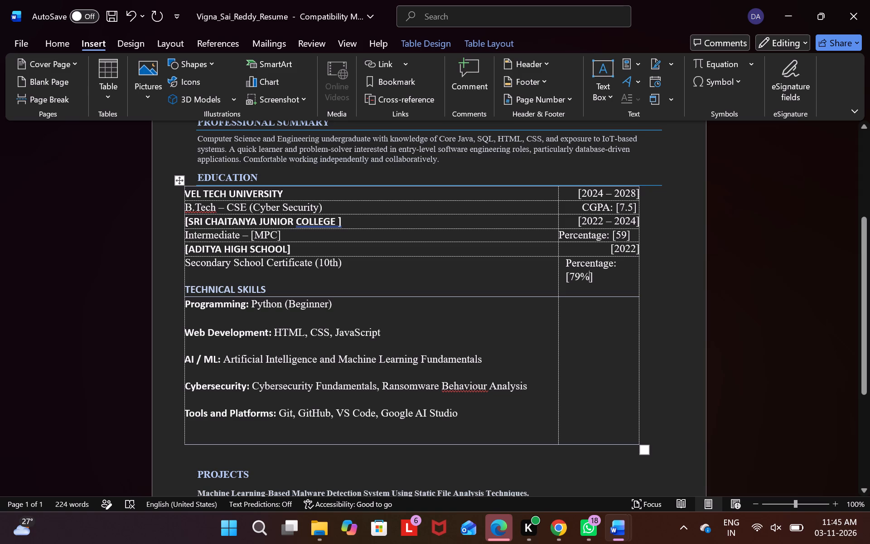
Add a percent sign after the 59 in the Intermediate row.
click(628, 234)
key(shift+percent)
Delete all the skill lines beneath "TECHNICAL SKILLS", from Programming through Tools and Platforms.
scroll(399, 304, down, 1)
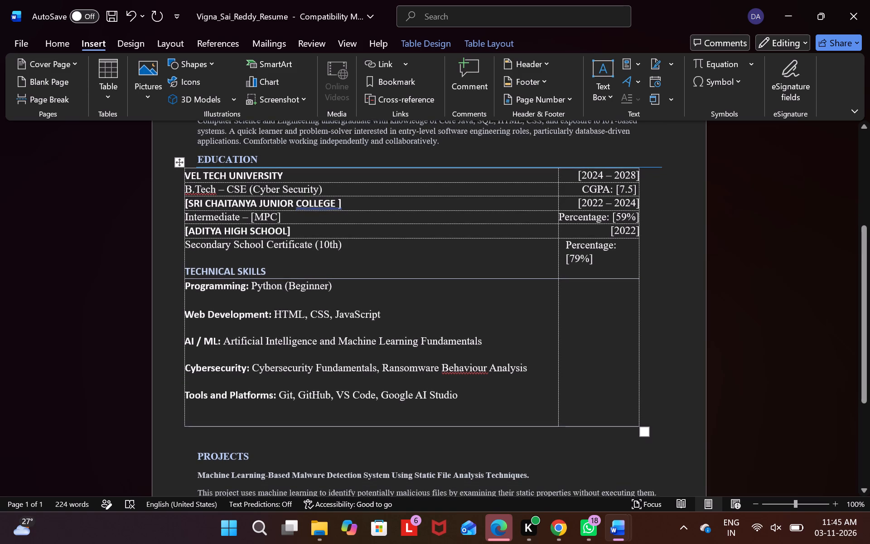
scroll(399, 304, down, 1)
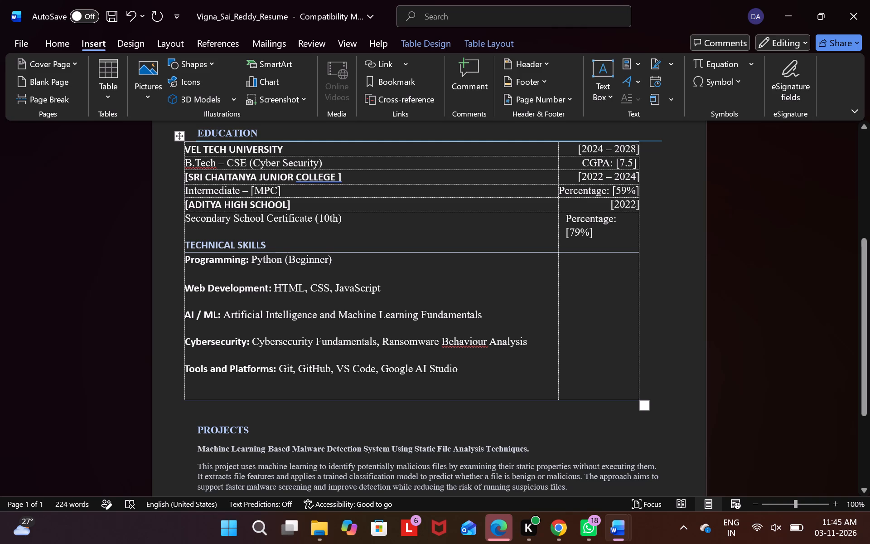
drag(186, 259, 476, 363)
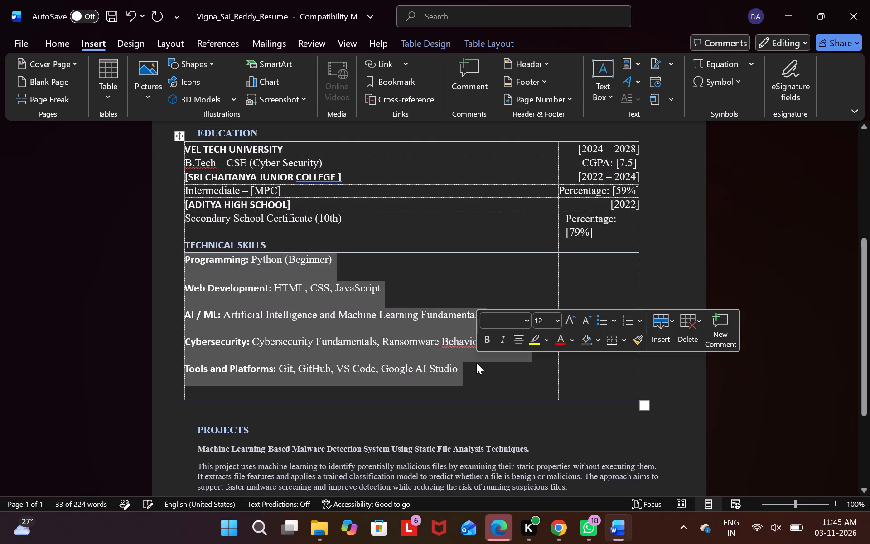
key(BackSpace)
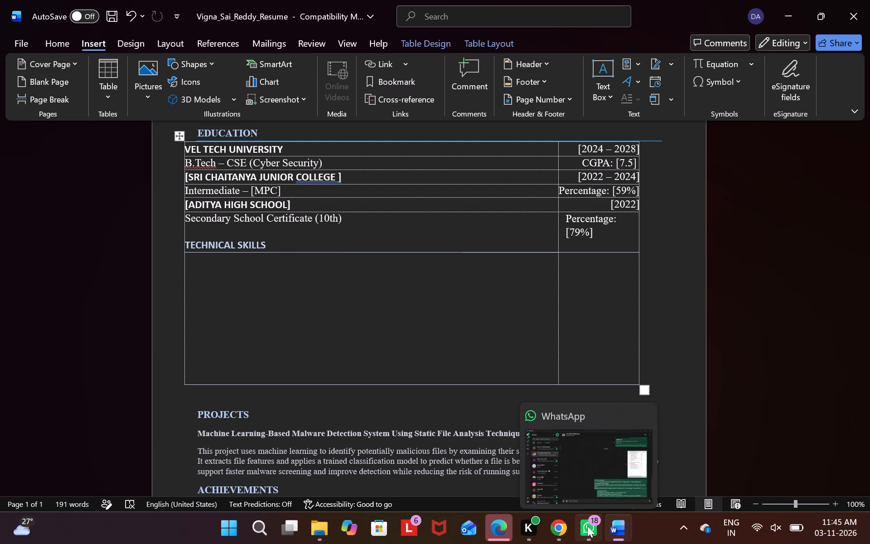
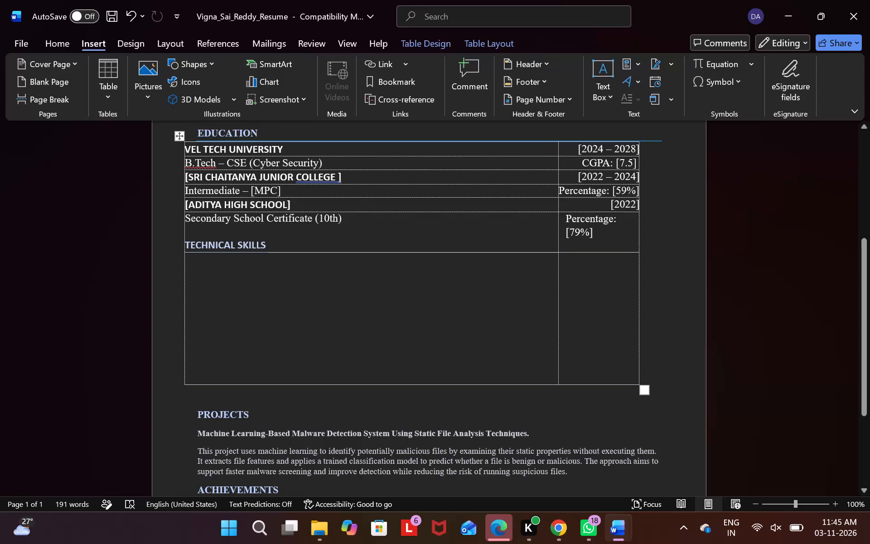
Paste the copied skills text, from Programming Languages through Soft Skills, into the empty table cell beneath "TECHNICAL SKILLS".
click(201, 268)
key(ctrl+v)
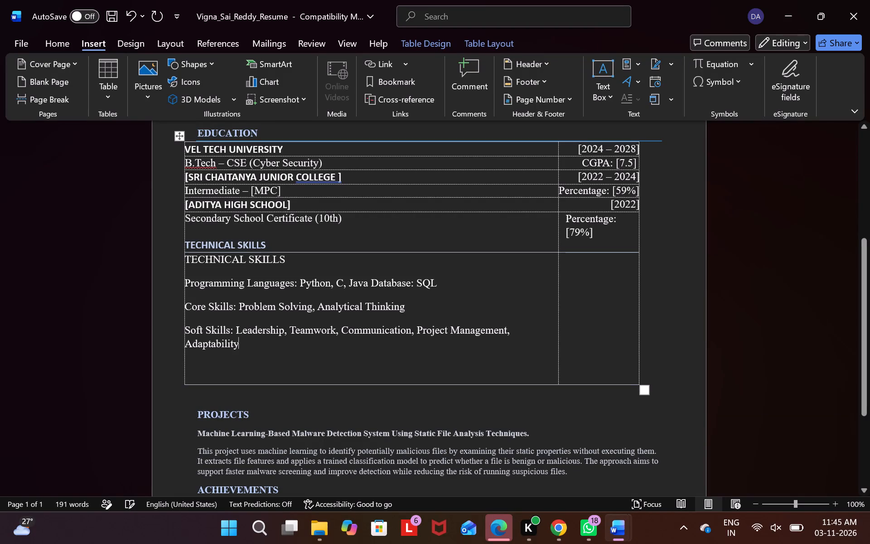
Delete the duplicate "TECHNICAL SKILLS" line at the start of the pasted skills text.
click(292, 263)
key(BackSpace)
key(BackSpace)
key(BackSpace)
key(BackSpace)
key(BackSpace)
key(BackSpace)
key(BackSpace)
key(BackSpace)
key(BackSpace)
key(BackSpace)
key(BackSpace)
key(BackSpace)
key(BackSpace)
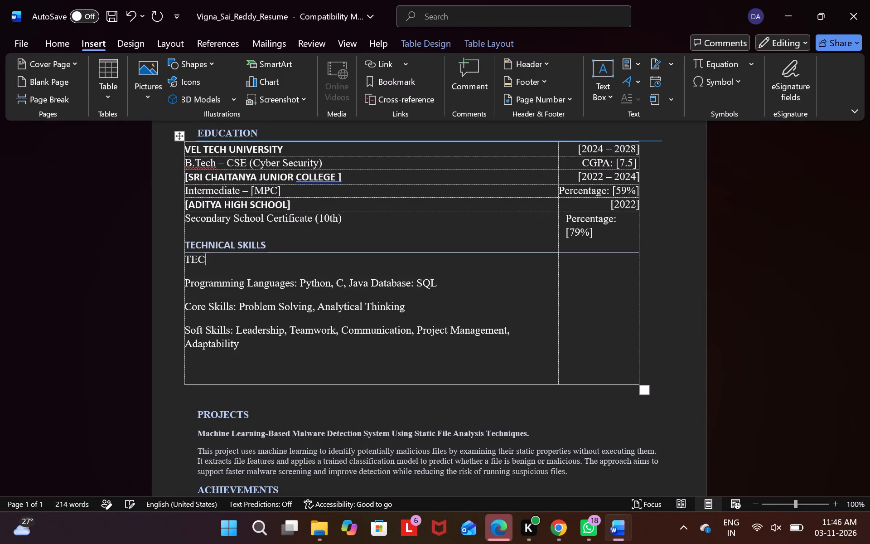
key(BackSpace)
key(BackSpace)
key(BackSpace)
key(BackSpace)
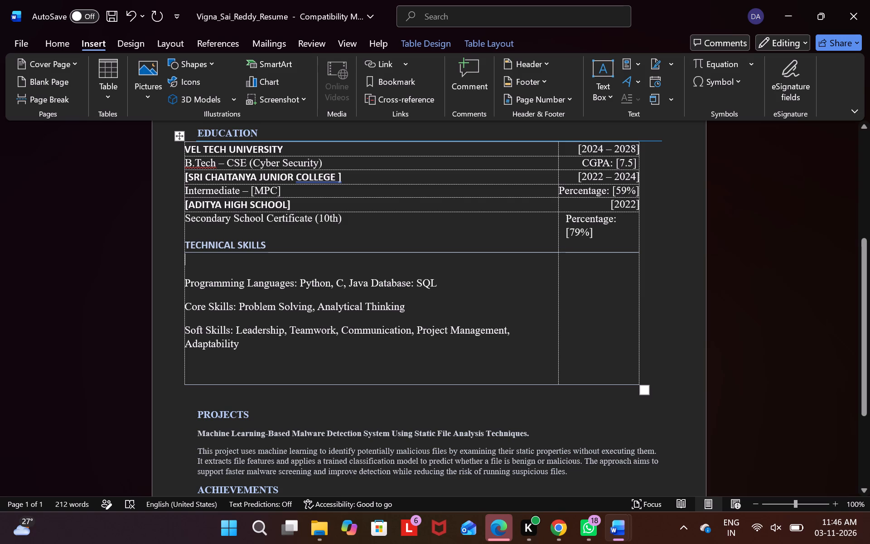
Remove the blank line above "Programming Languages" in the skills cell.
click(188, 284)
key(Left)
key(Left)
key(BackSpace)
key(Down)
key(Right)
key(Left)
key(BackSpace)
key(BackSpace)
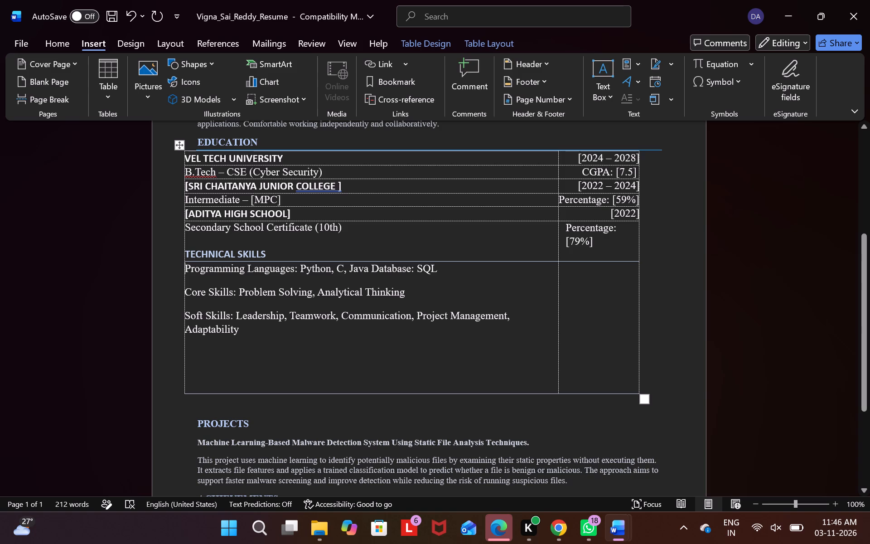
Examine the converted resume's closing sections, and the RESUME document's sections from internship experience through declaration.
scroll(455, 383, down, 2)
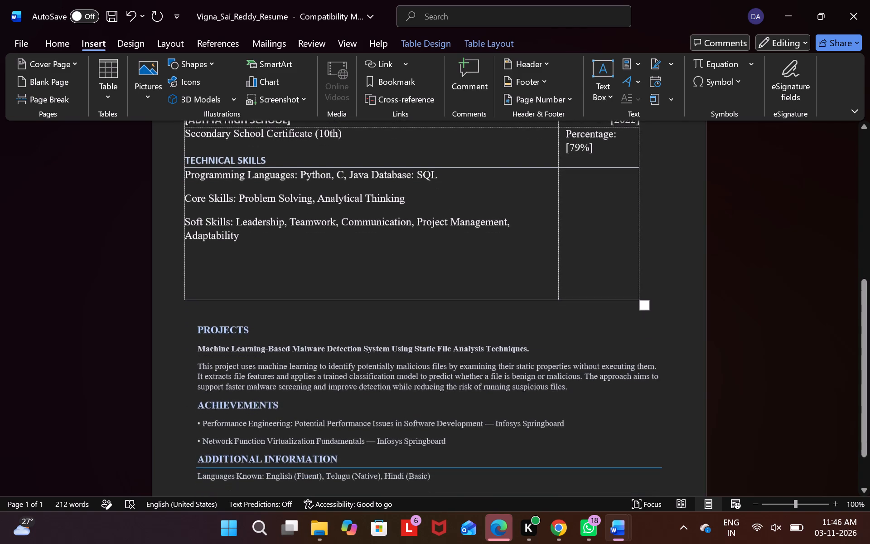
scroll(455, 383, down, 1)
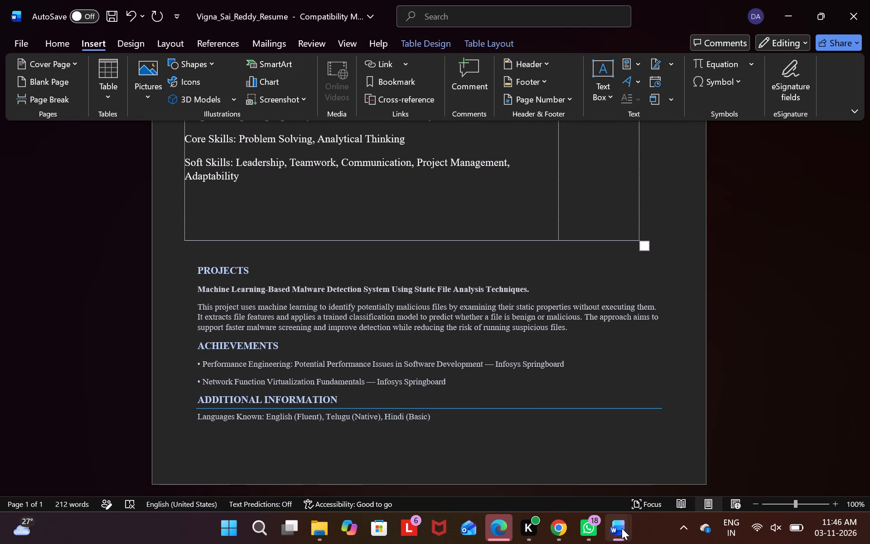
click(642, 477)
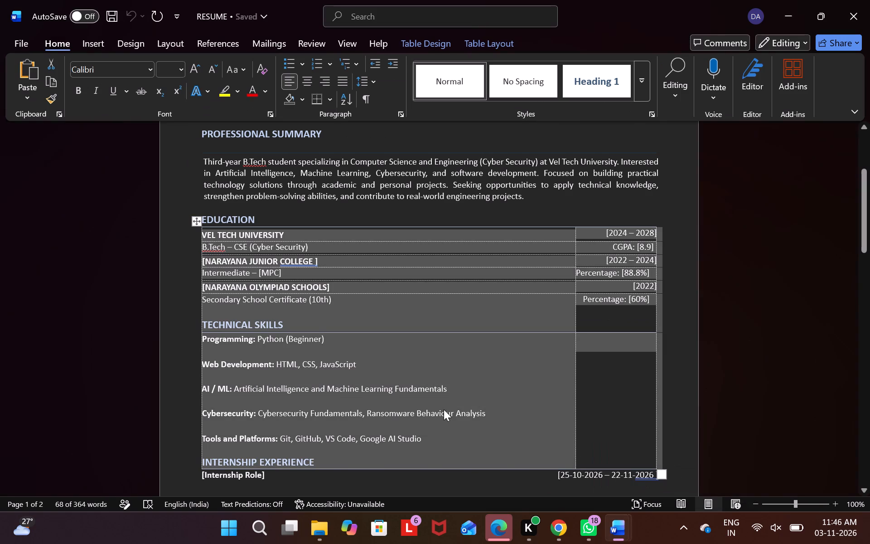
scroll(444, 409, down, 2)
click(394, 254)
scroll(394, 254, down, 1)
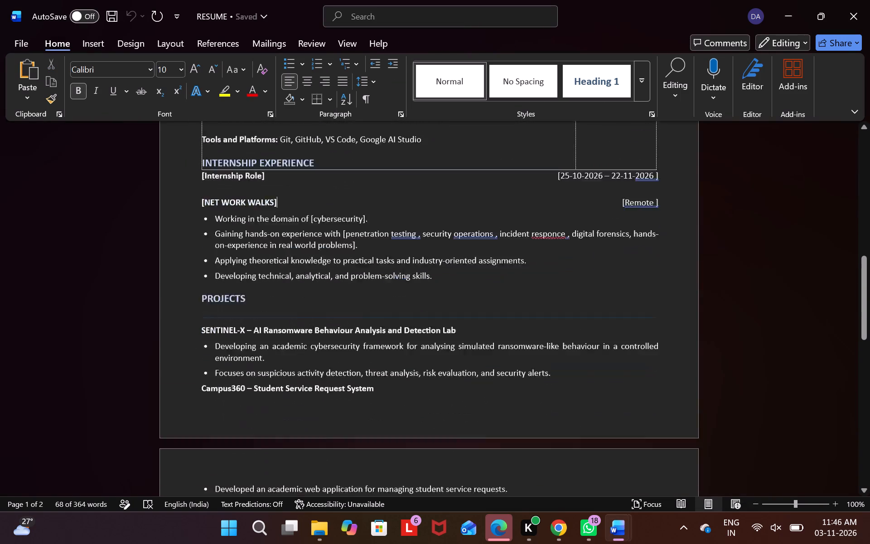
scroll(394, 254, down, 3)
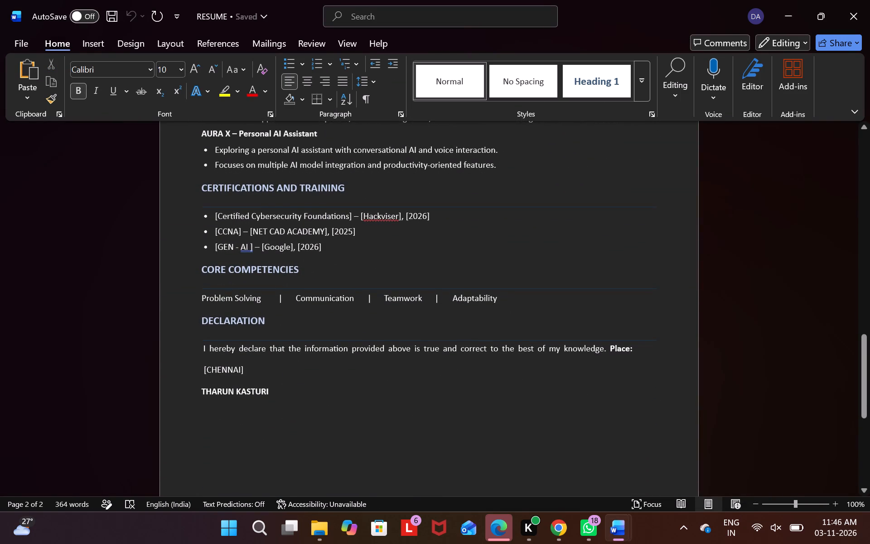
scroll(394, 254, down, 2)
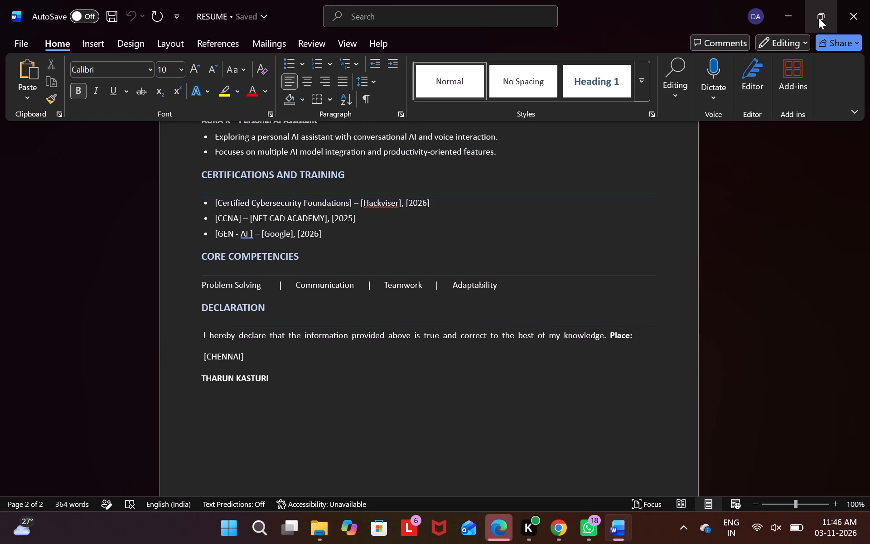
Arrange the RESUME document and the converted resume side by side to compare their closing sections.
click(757, 53)
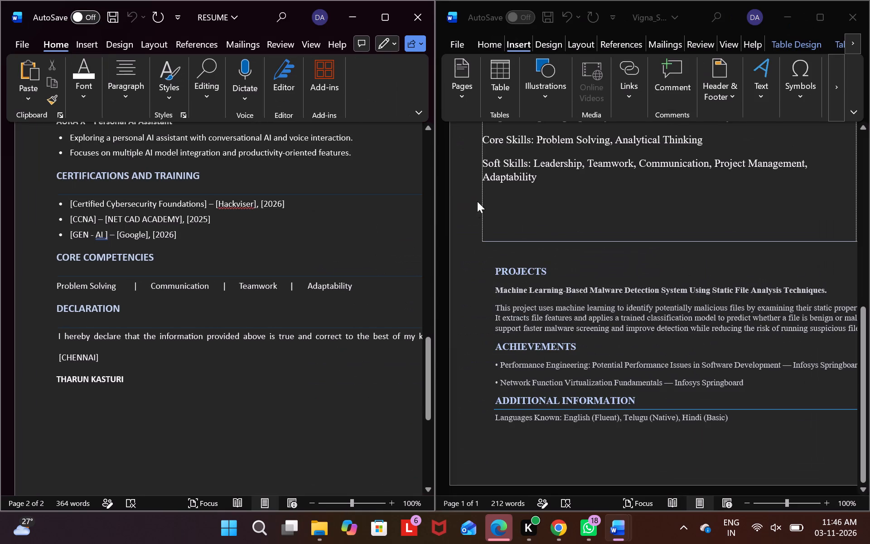
scroll(582, 289, down, 3)
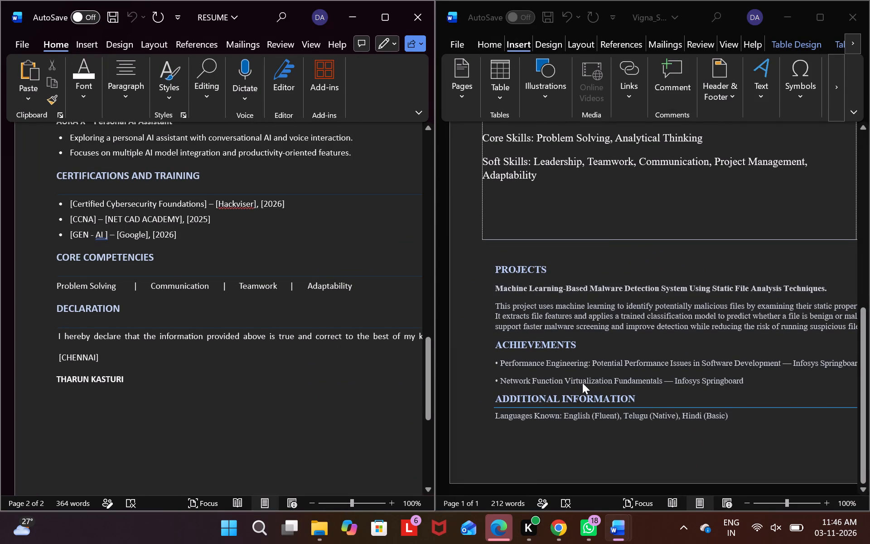
scroll(564, 403, down, 1)
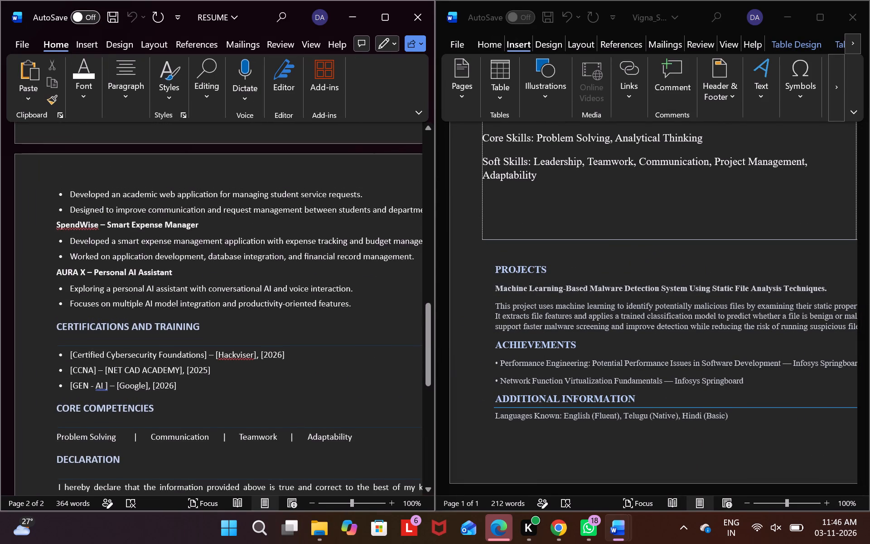
scroll(355, 359, down, 1)
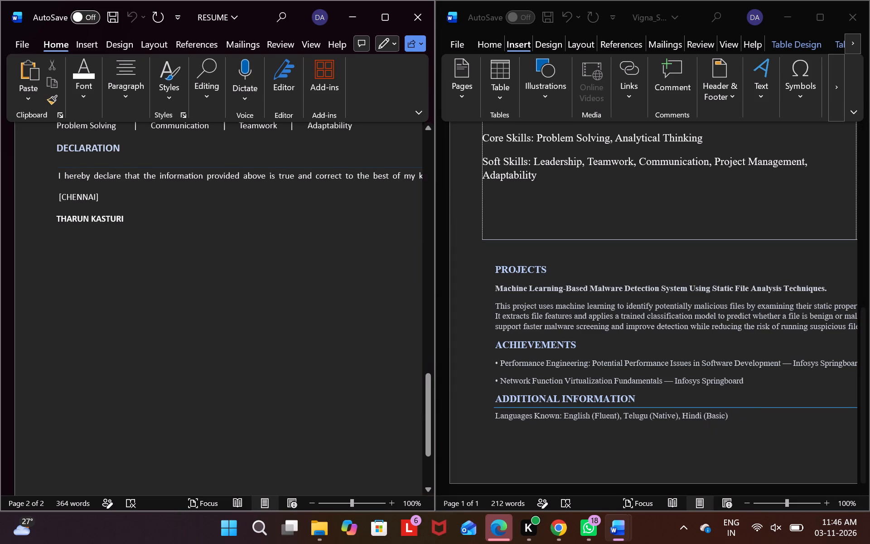
scroll(255, 380, up, 1)
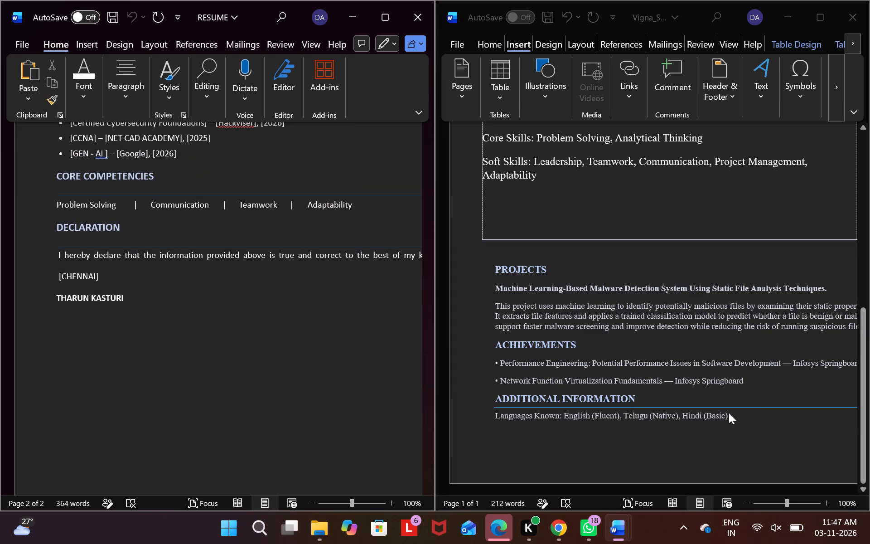
Add a "DECLARATION" heading line below the Languages Known line in the converted resume, leaving a blank line between them.
click(735, 412)
click(744, 421)
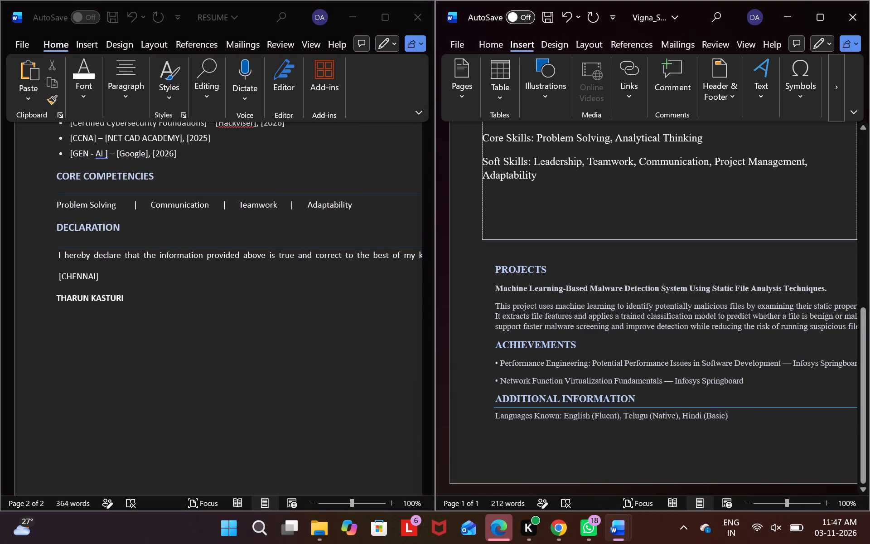
key(Return)
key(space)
key(Return)
key(Return)
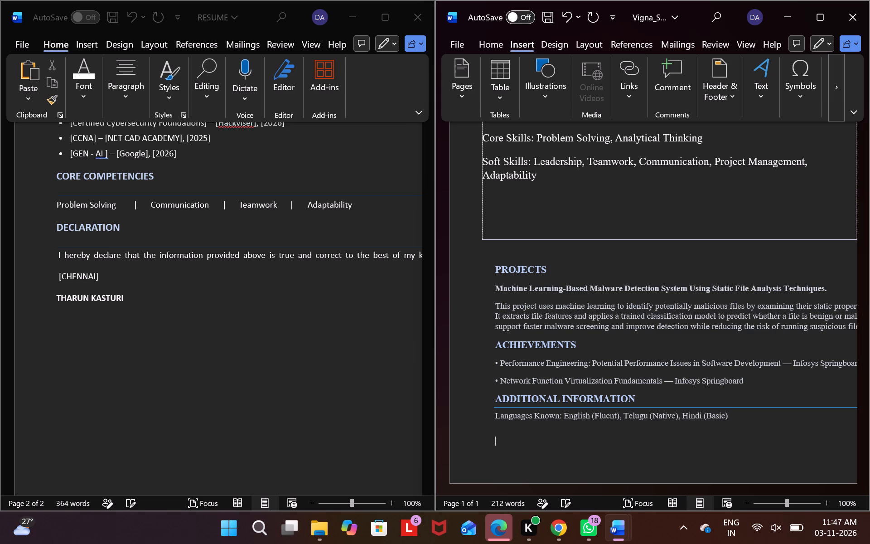
key(BackSpace)
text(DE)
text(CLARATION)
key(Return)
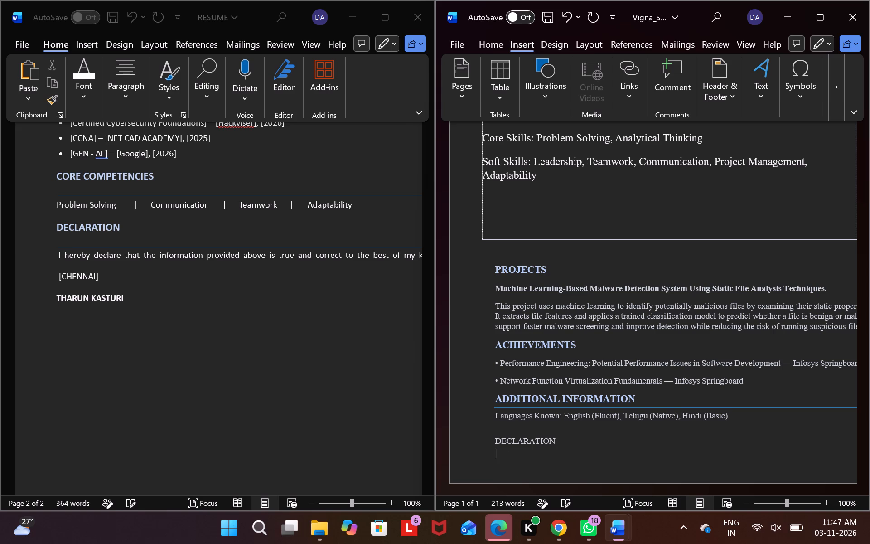
After a blank line under DECLARATION, add the indented sentence "I hereby declare that the information provided above is true and correct to the best of my knowledge.".
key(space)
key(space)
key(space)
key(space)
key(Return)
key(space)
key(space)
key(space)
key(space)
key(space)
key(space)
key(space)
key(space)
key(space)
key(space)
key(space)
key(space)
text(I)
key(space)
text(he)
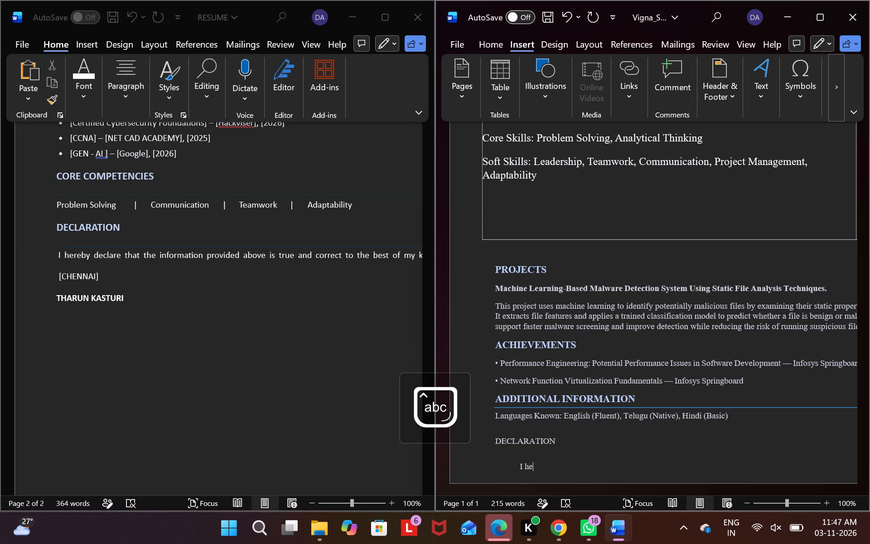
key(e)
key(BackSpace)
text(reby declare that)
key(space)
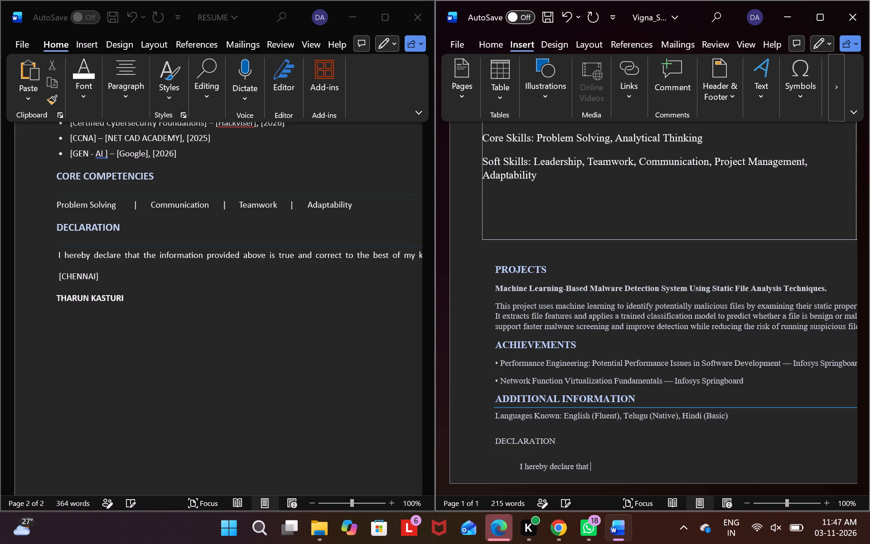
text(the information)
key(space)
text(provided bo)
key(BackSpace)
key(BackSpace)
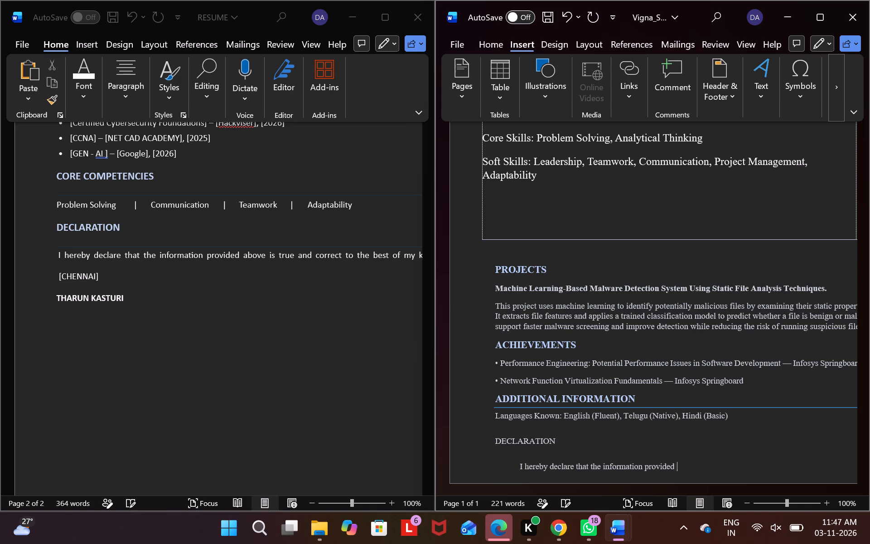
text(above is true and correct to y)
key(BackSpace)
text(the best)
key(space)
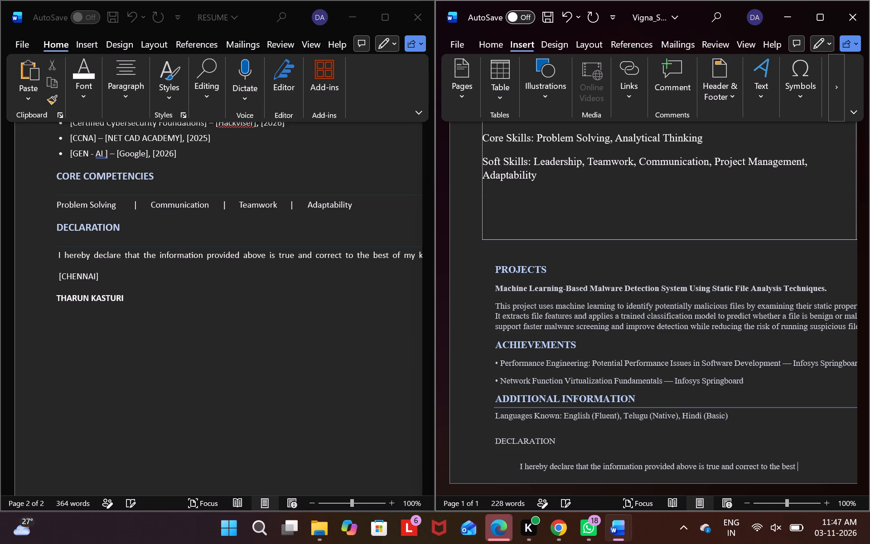
scroll(322, 293, left, 1)
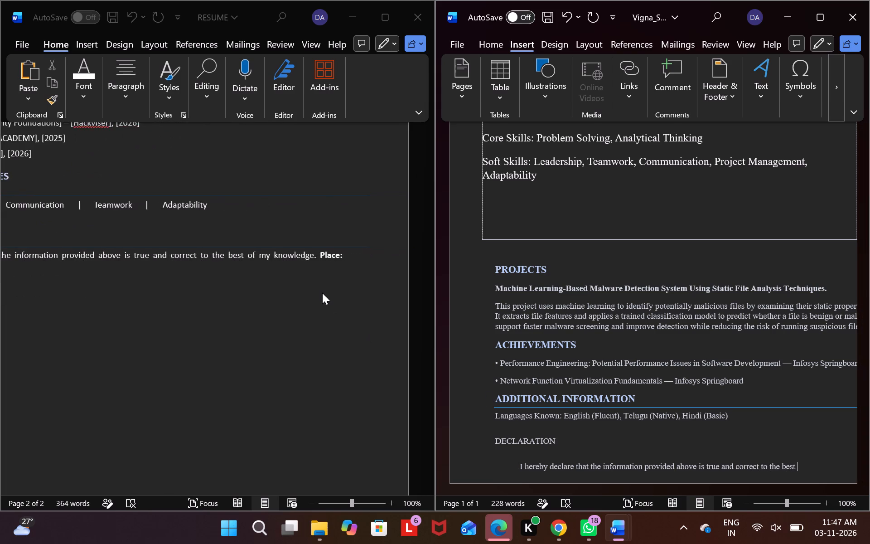
scroll(322, 293, right, 1)
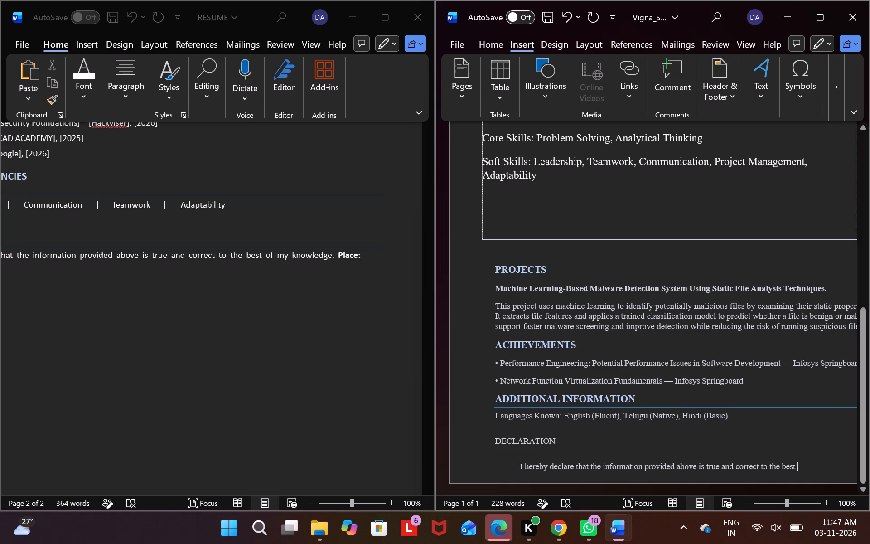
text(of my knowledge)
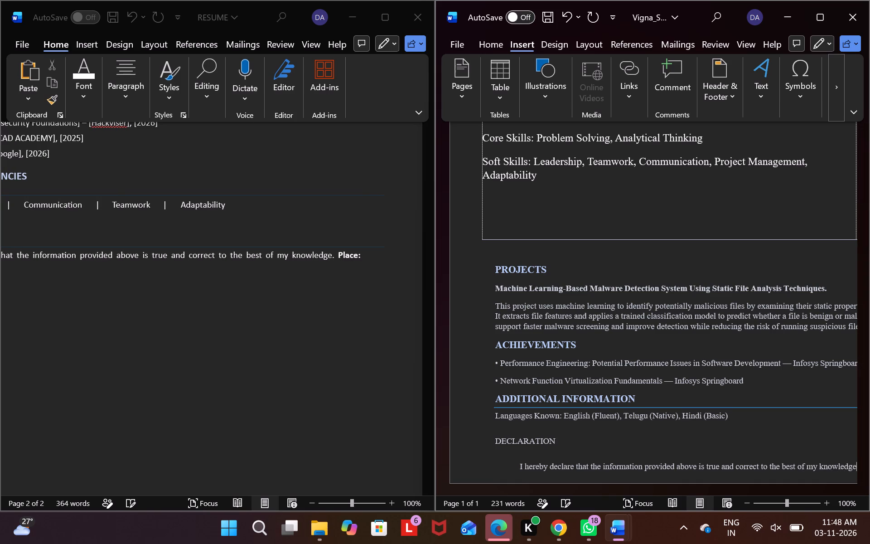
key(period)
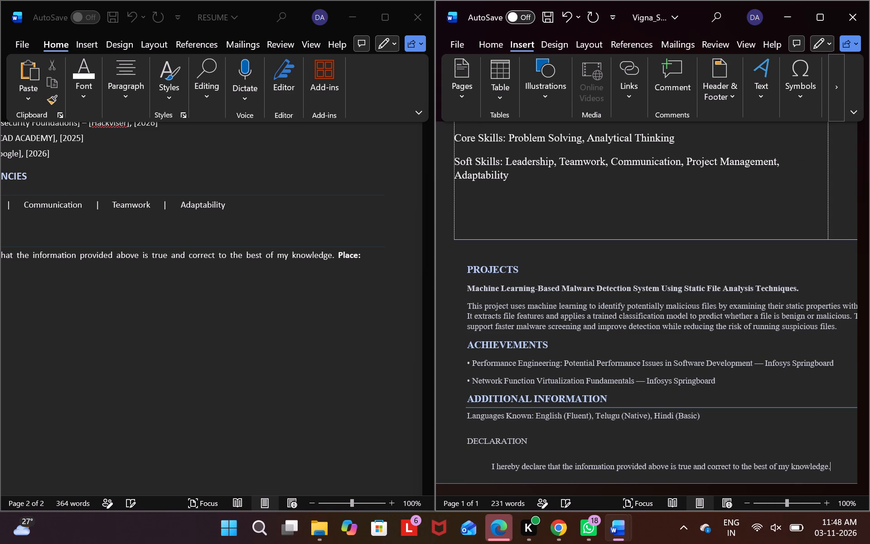
scroll(811, 454, right, 1)
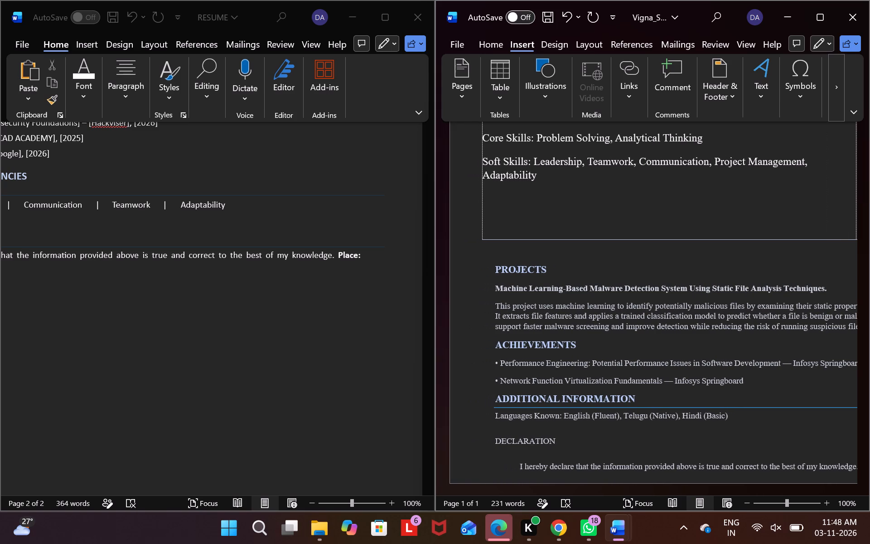
Add the line "Place: [CHENNAI]" below the declaration sentence in the converted resume.
scroll(804, 423, down, 1)
key(Return)
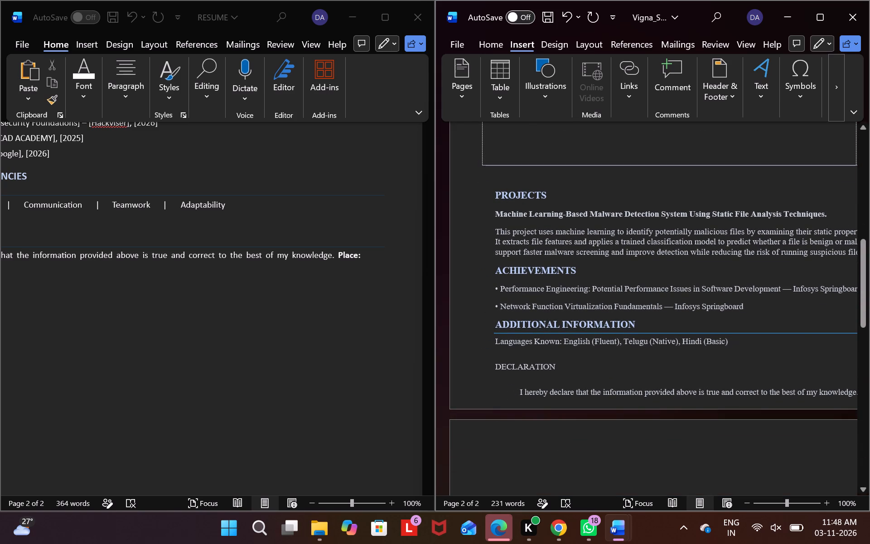
scroll(364, 325, right, 1)
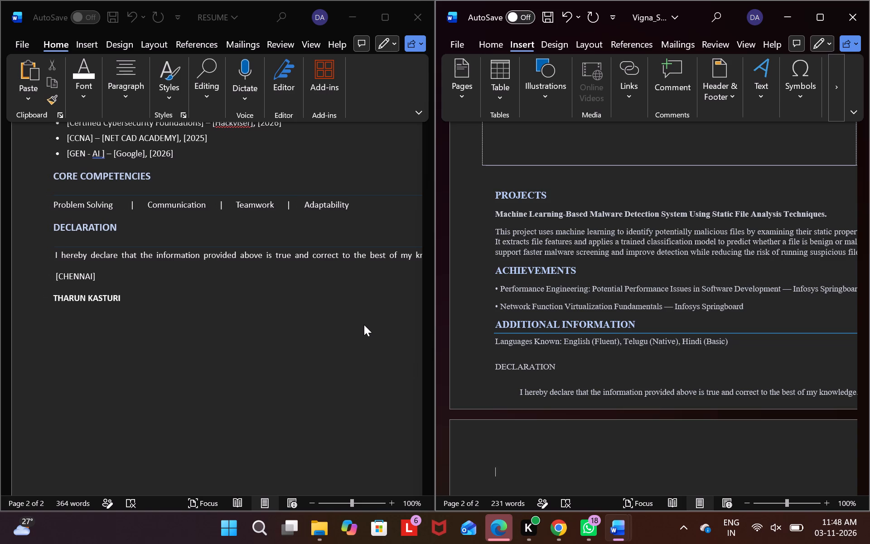
scroll(364, 325, left, 3)
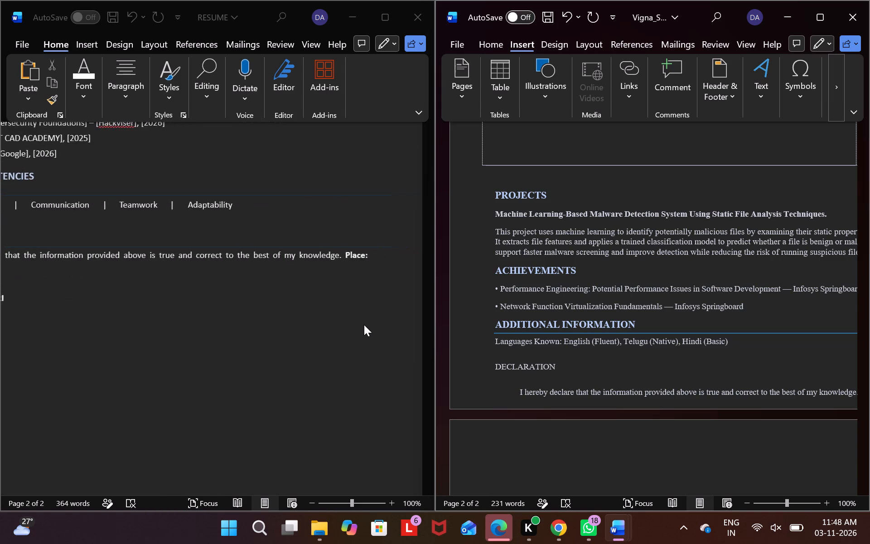
scroll(364, 325, right, 6)
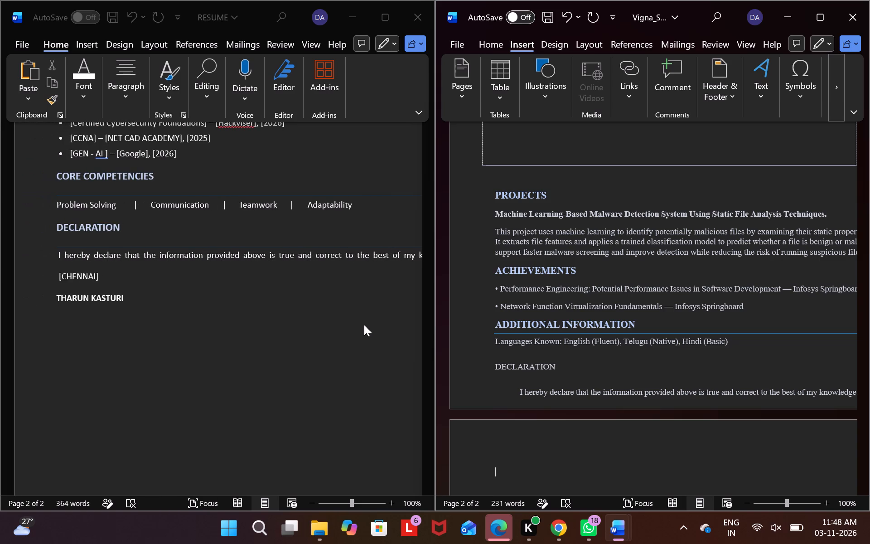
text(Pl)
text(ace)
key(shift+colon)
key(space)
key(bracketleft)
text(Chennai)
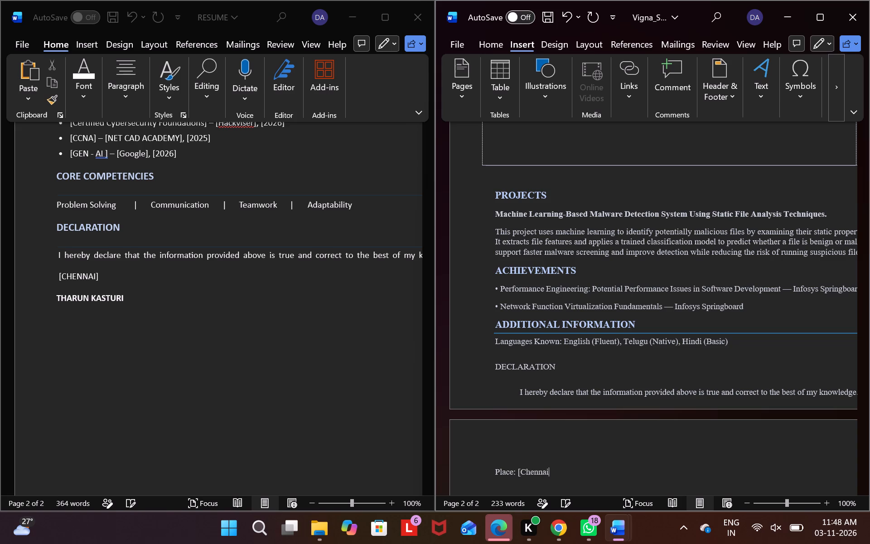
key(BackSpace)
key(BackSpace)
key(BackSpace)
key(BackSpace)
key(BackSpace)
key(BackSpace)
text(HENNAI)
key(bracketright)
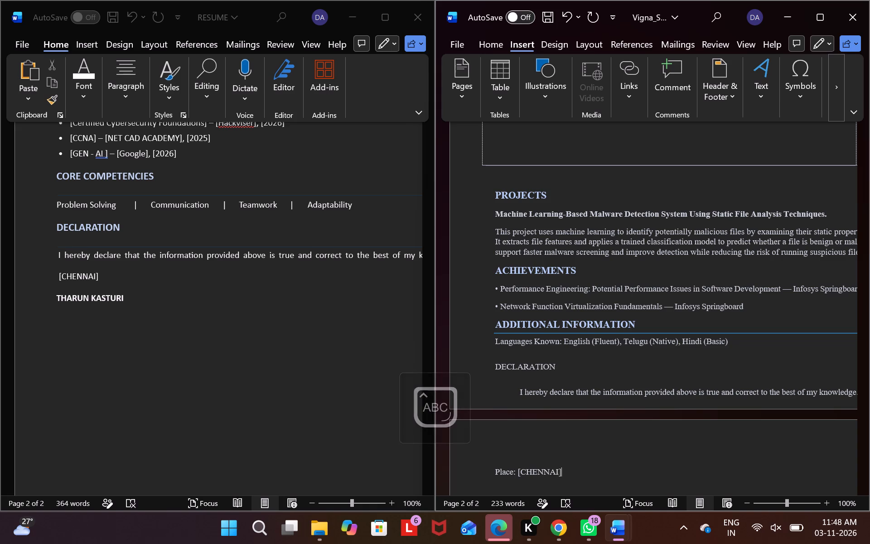
Add the candidate's name in capital letters on the line directly below the place line.
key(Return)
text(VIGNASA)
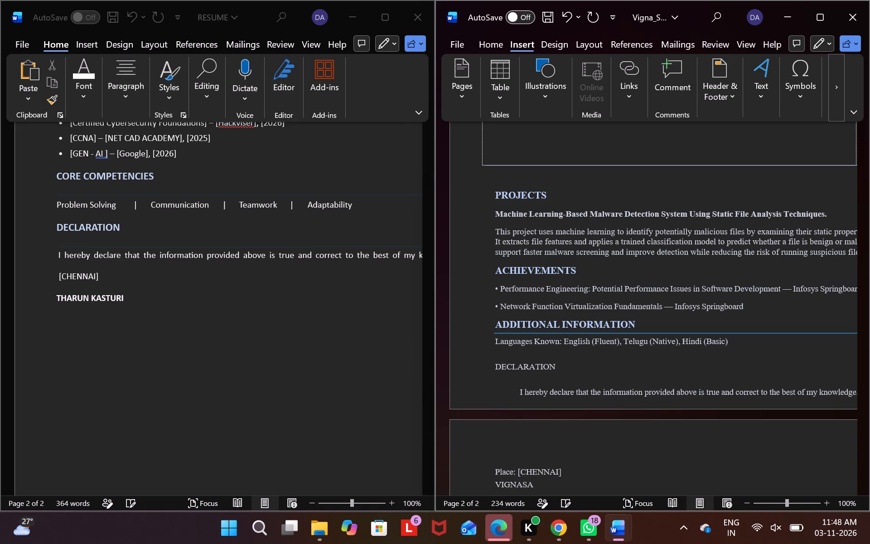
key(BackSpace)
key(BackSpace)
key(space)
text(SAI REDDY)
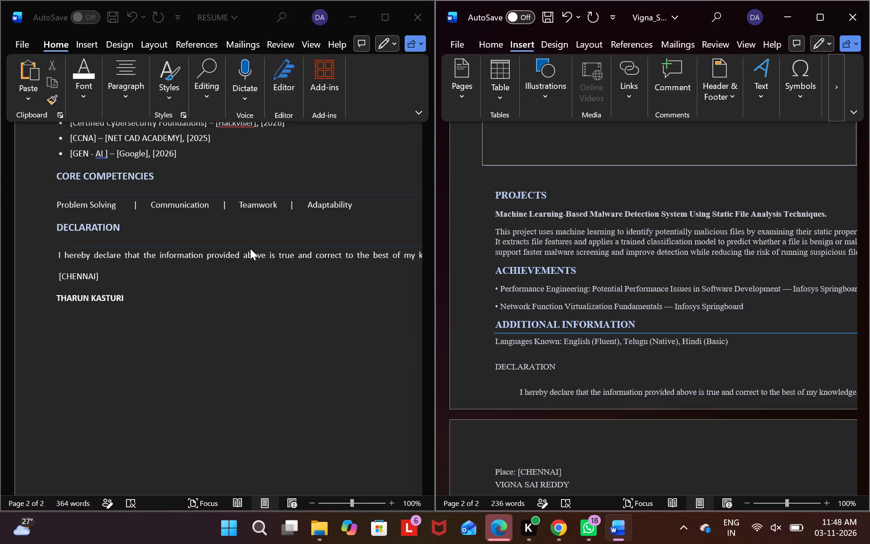
Compare the RESUME document's closing sections with the converted resume's skills, projects, achievements and declaration sections.
scroll(222, 228, up, 5)
scroll(222, 228, down, 3)
scroll(222, 228, up, 1)
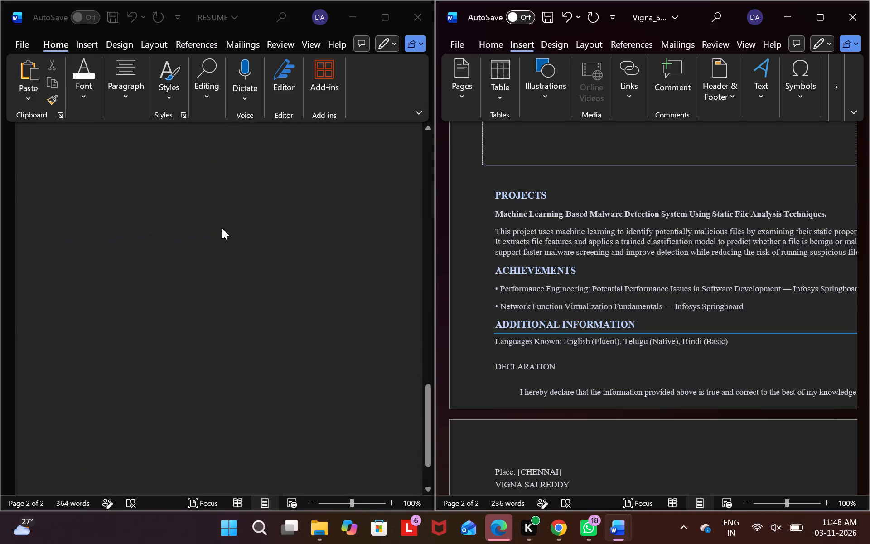
scroll(222, 228, up, 1)
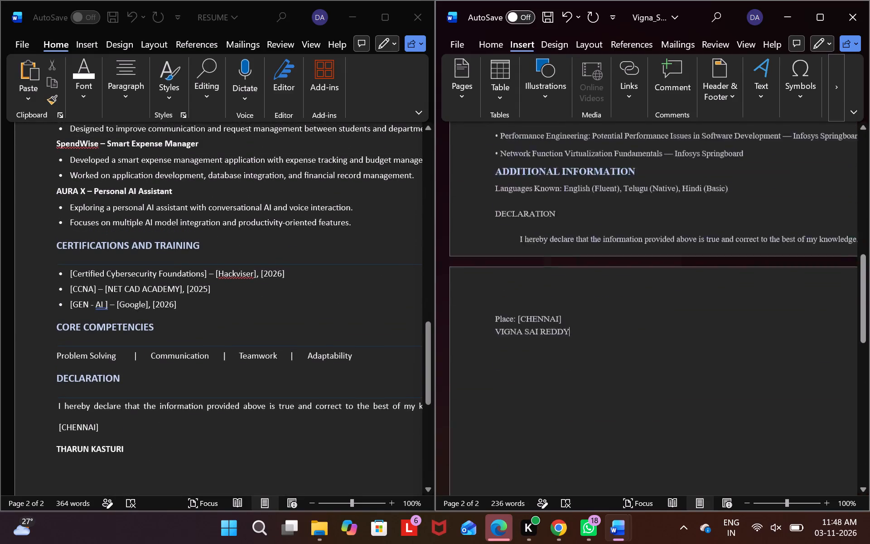
scroll(478, 247, up, 4)
scroll(478, 247, down, 2)
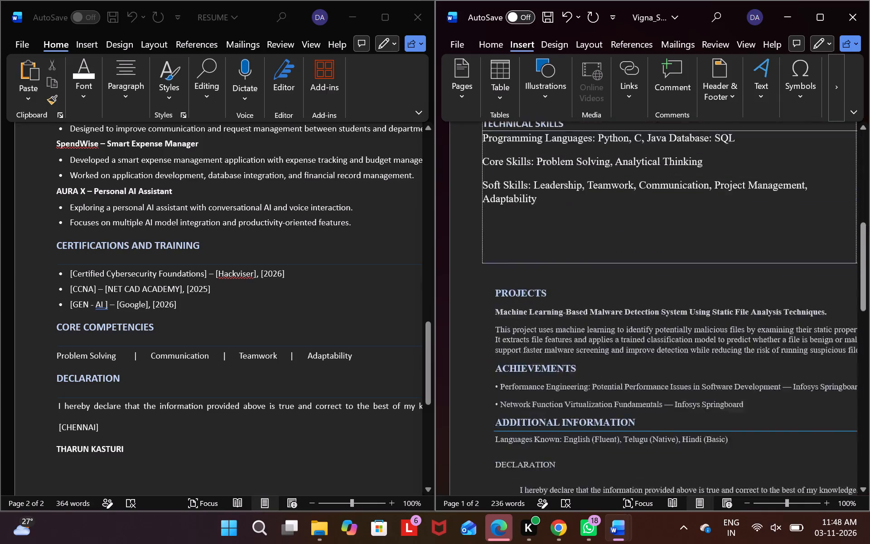
scroll(478, 247, down, 2)
scroll(478, 247, up, 3)
scroll(478, 247, down, 1)
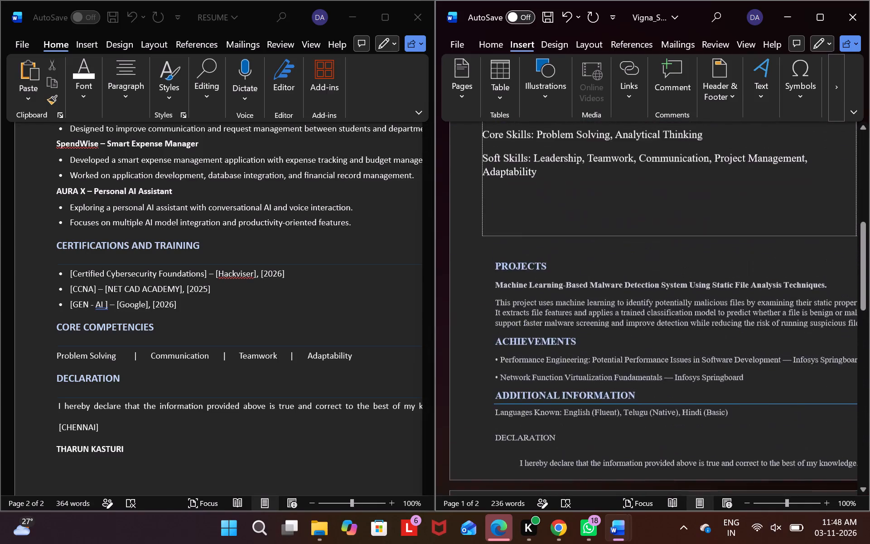
scroll(478, 247, down, 2)
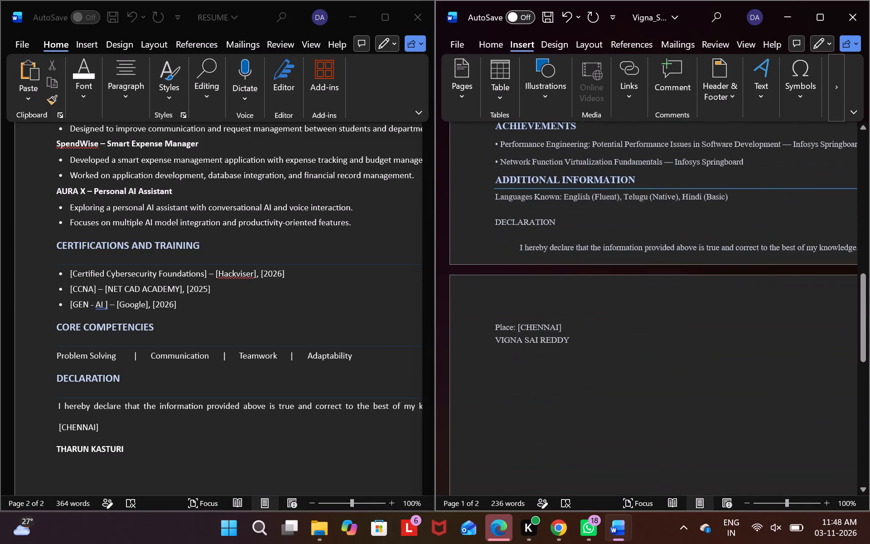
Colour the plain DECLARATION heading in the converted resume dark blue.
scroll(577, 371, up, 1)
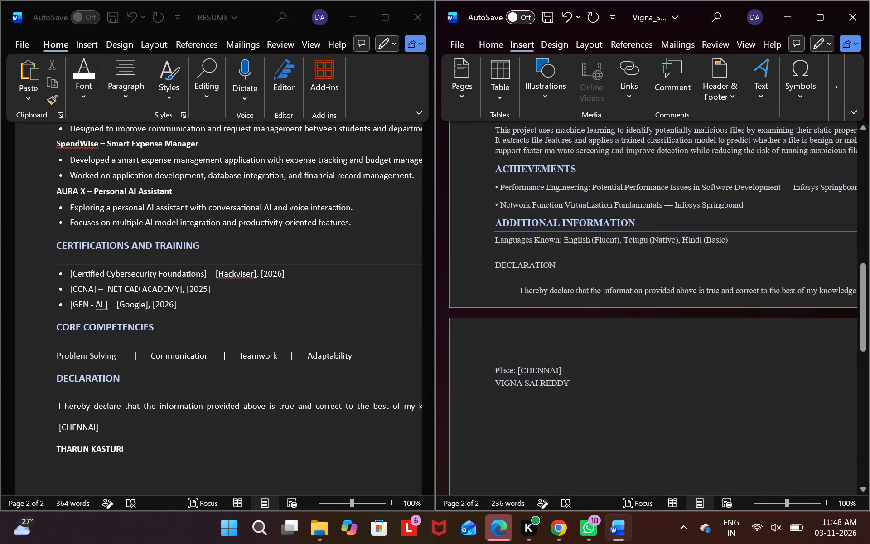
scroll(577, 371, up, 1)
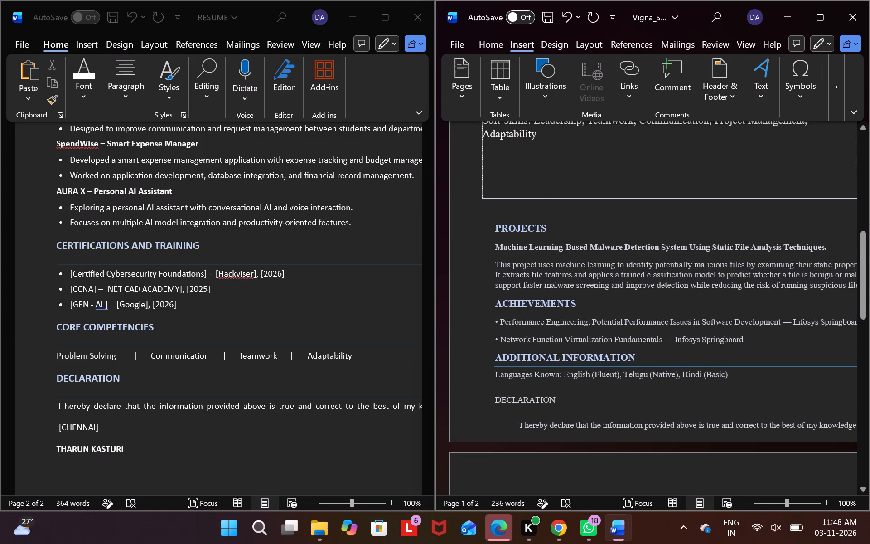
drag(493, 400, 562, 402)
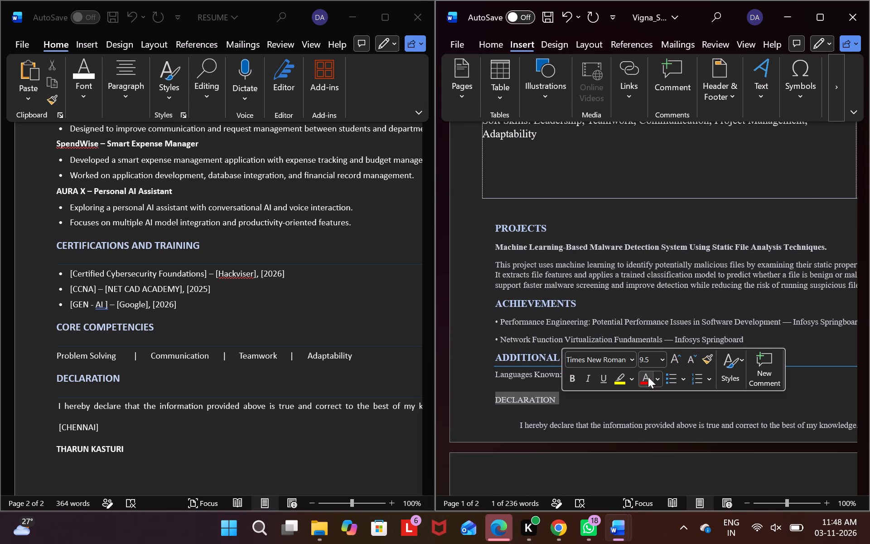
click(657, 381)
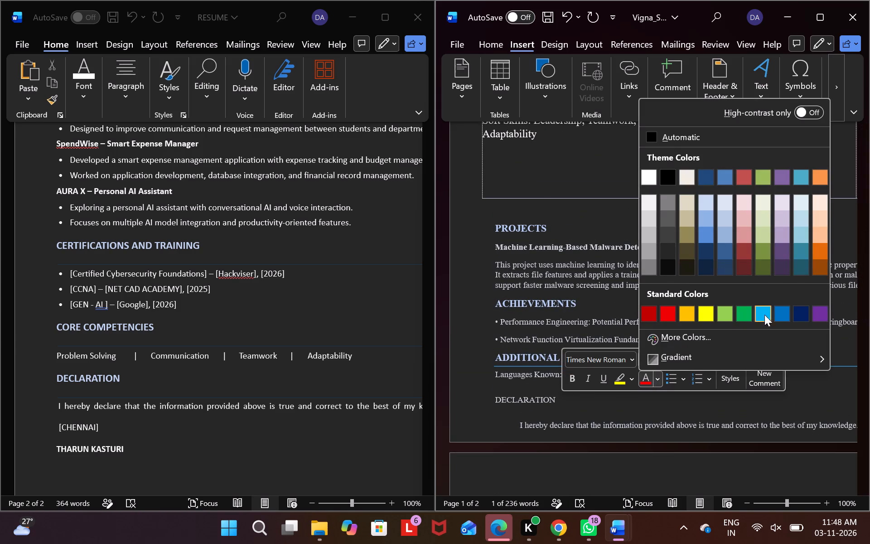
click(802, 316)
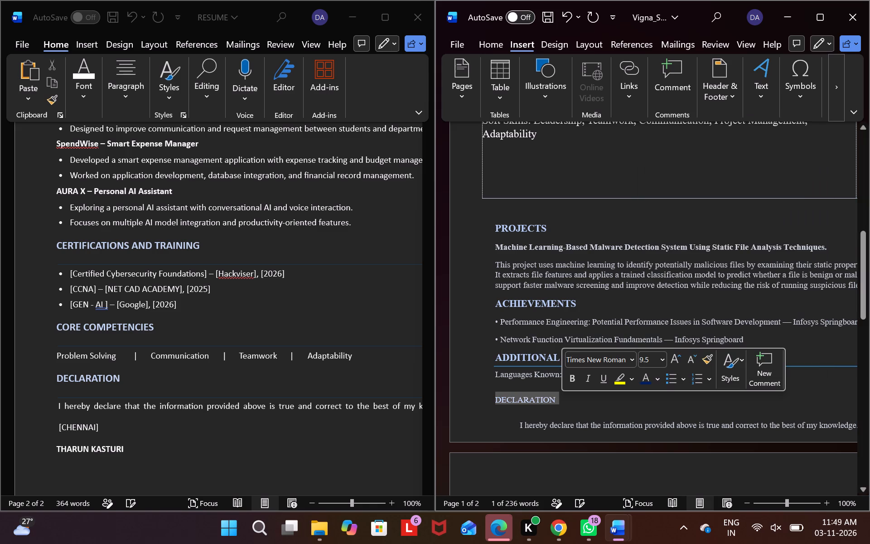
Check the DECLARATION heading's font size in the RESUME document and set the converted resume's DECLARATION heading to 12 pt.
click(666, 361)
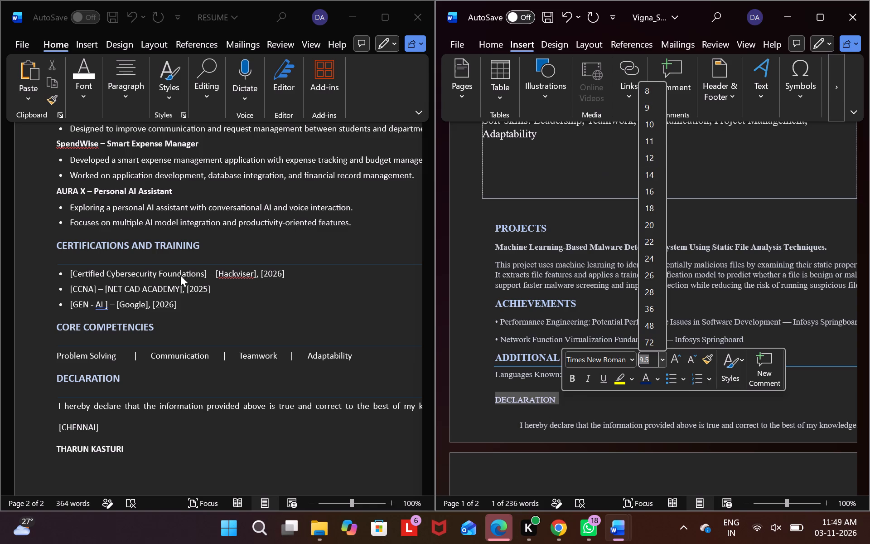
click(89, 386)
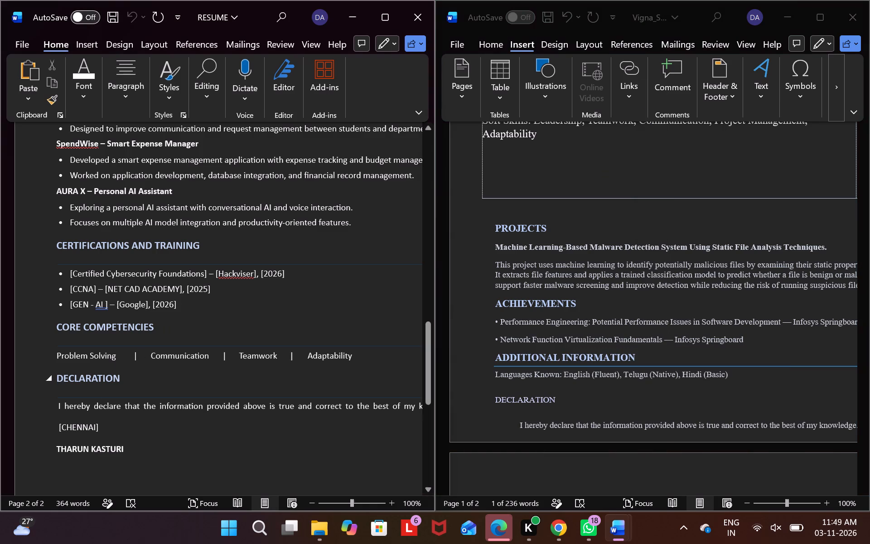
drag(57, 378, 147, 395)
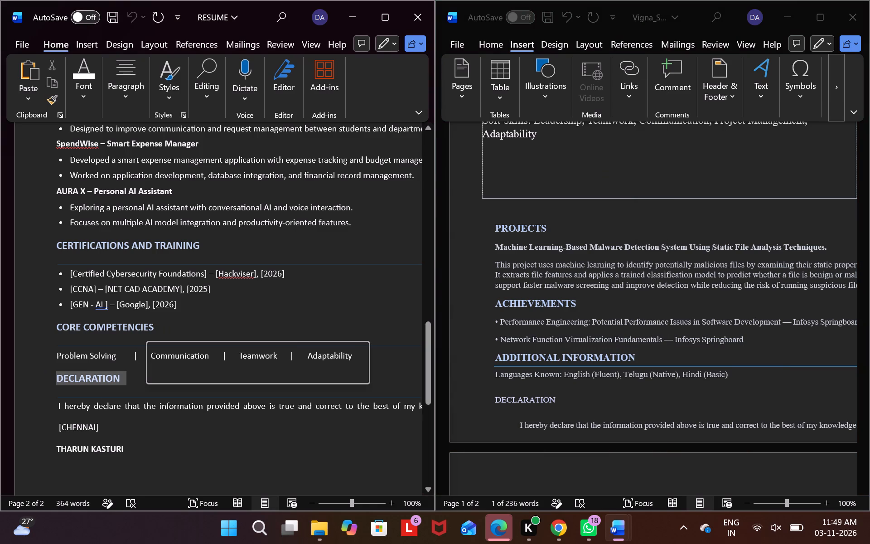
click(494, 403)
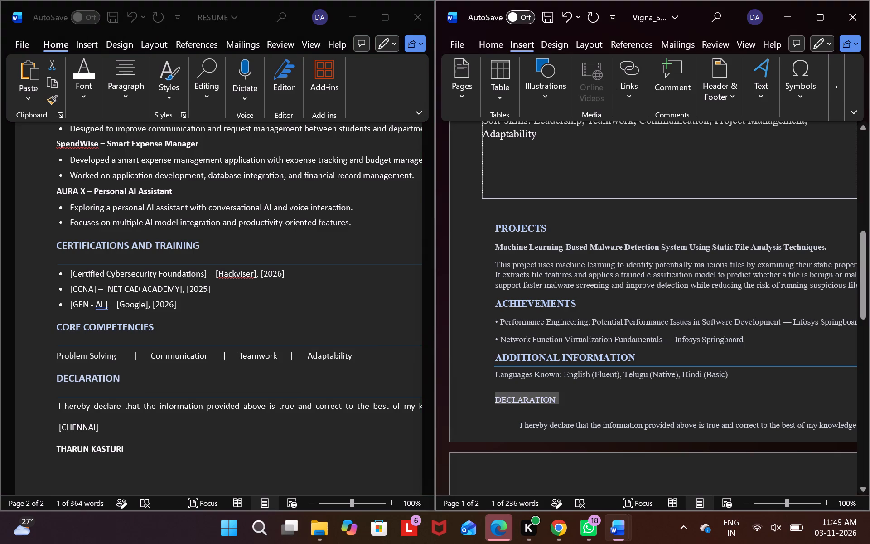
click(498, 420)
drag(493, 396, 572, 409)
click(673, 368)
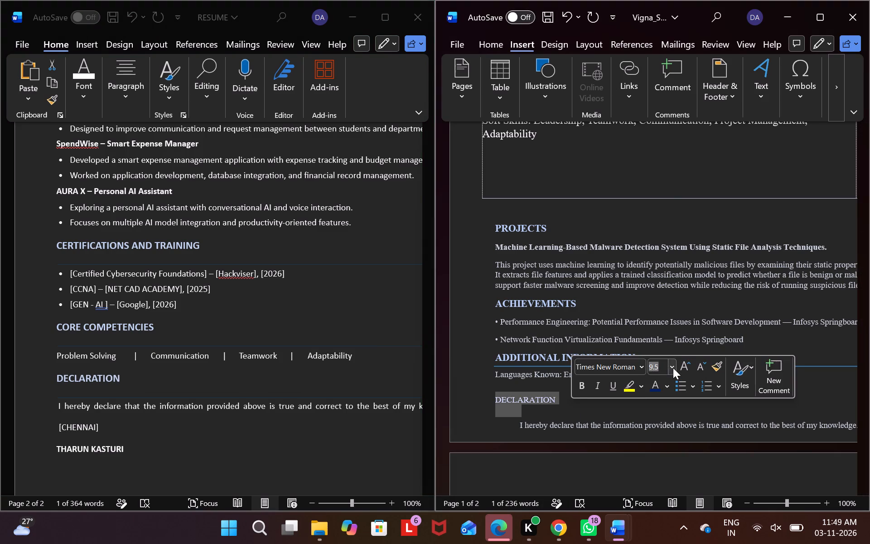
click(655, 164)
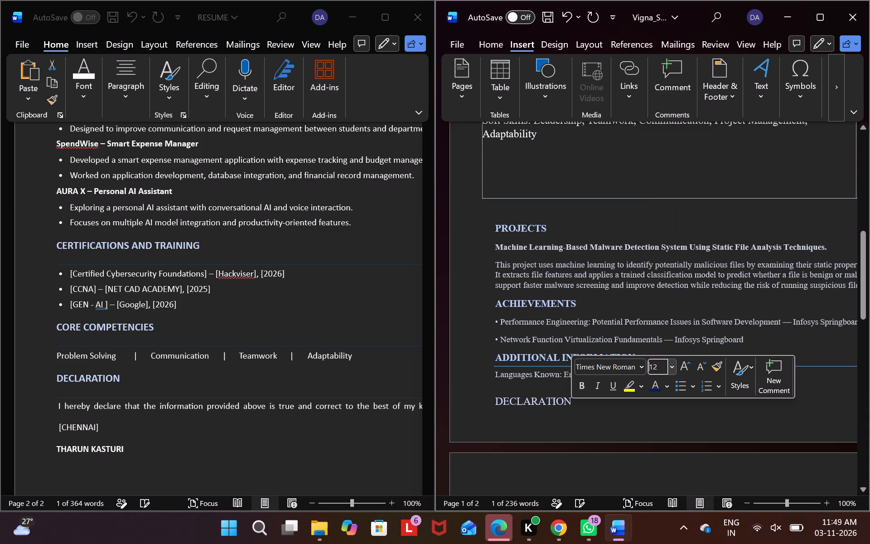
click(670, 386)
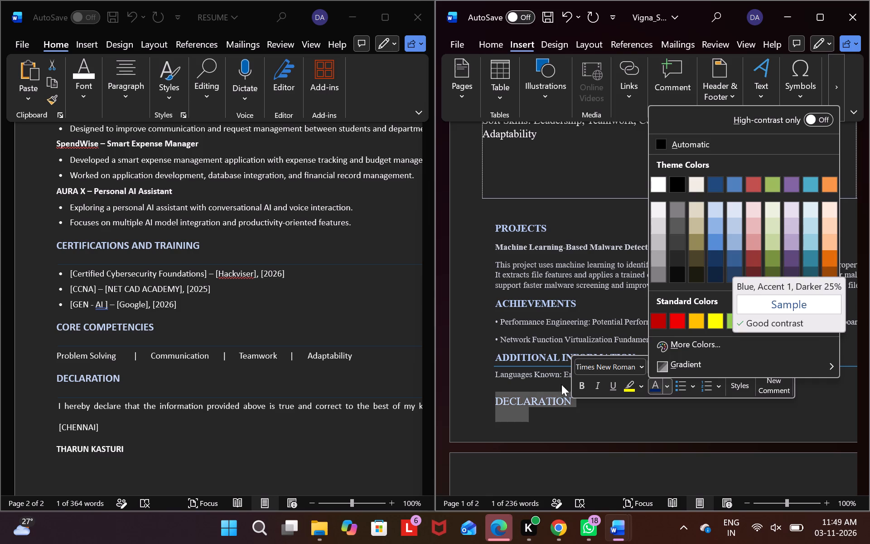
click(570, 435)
Replace the converted resume's DECLARATION heading with the one copied from the RESUME document, directly above the declaration sentence.
scroll(570, 435, down, 2)
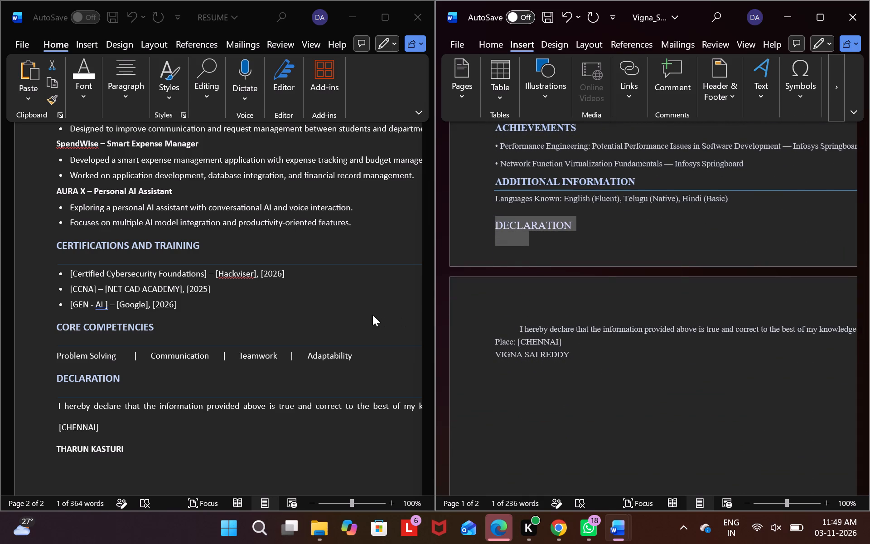
key(BackSpace)
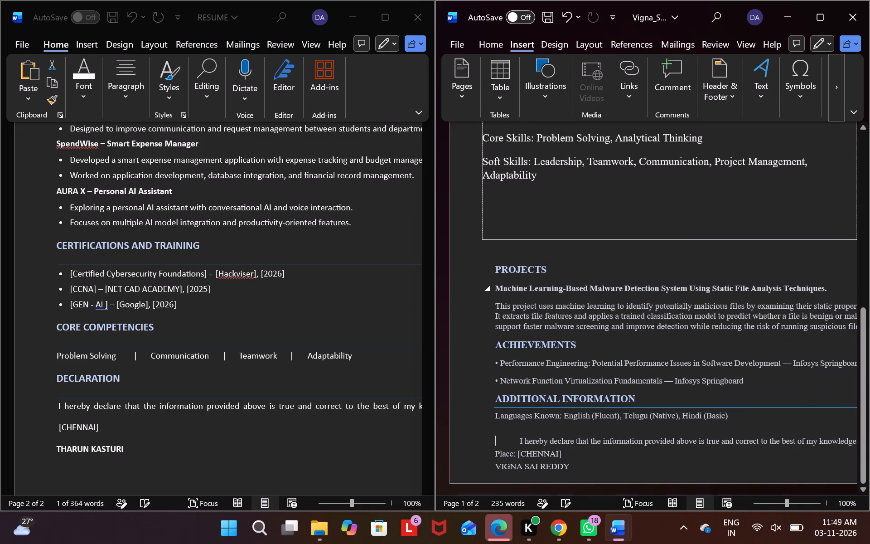
scroll(536, 276, down, 1)
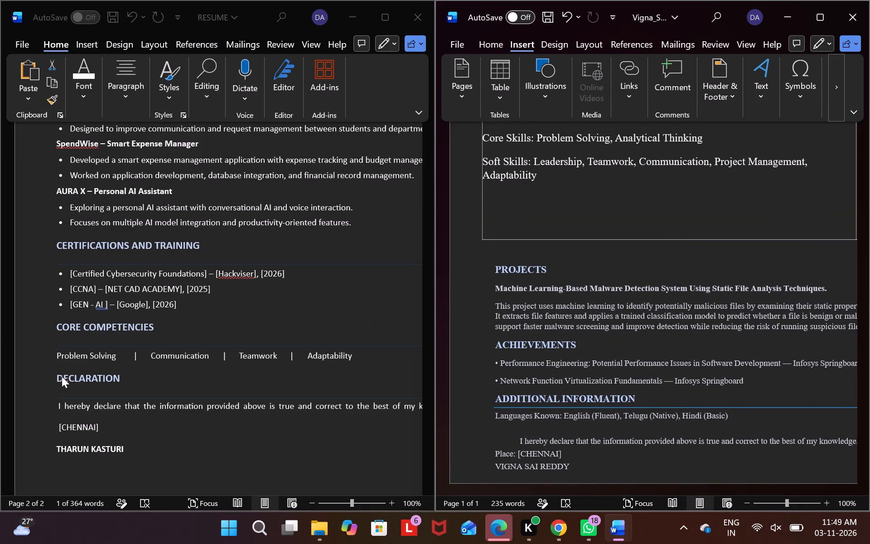
click(74, 381)
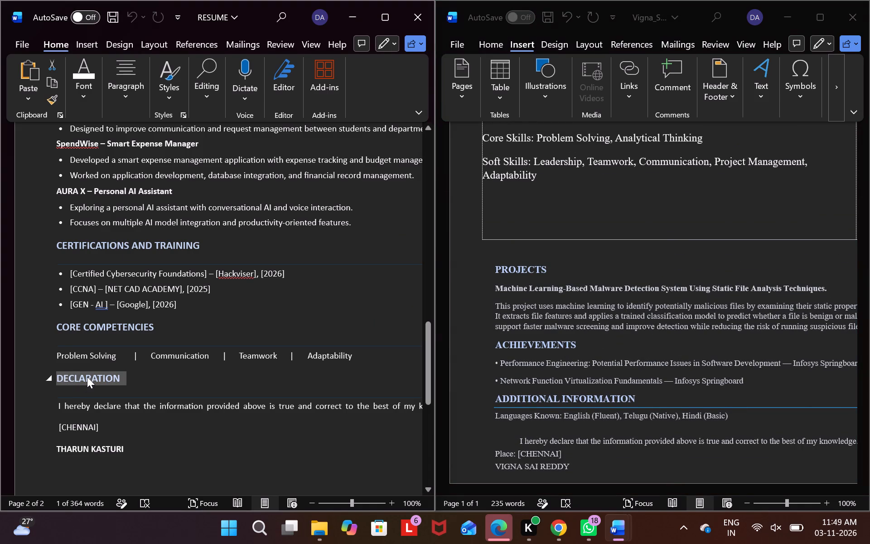
key(ctrl+c)
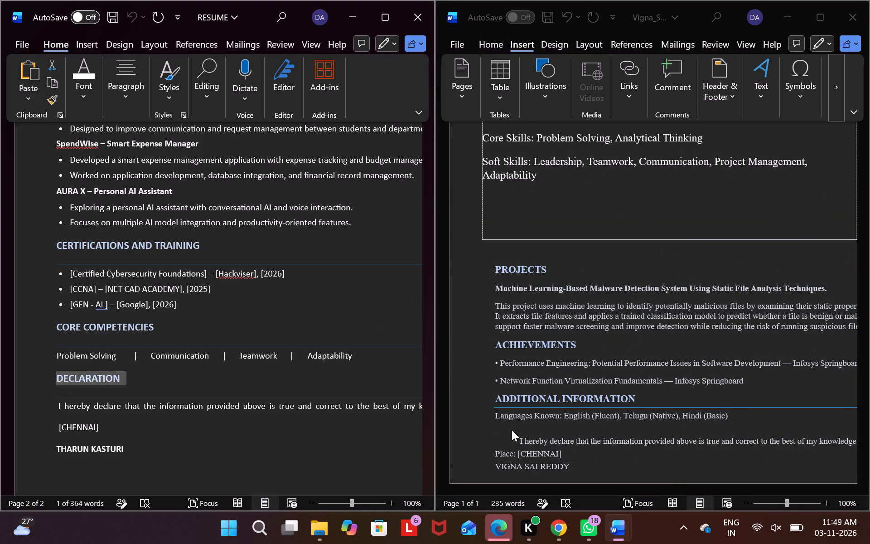
click(512, 430)
key(ctrl+v)
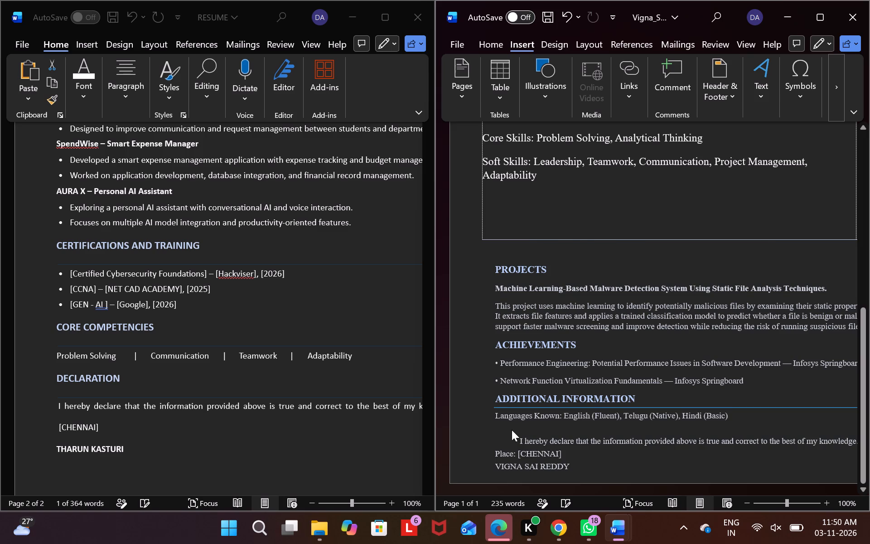
scroll(512, 430, down, 1)
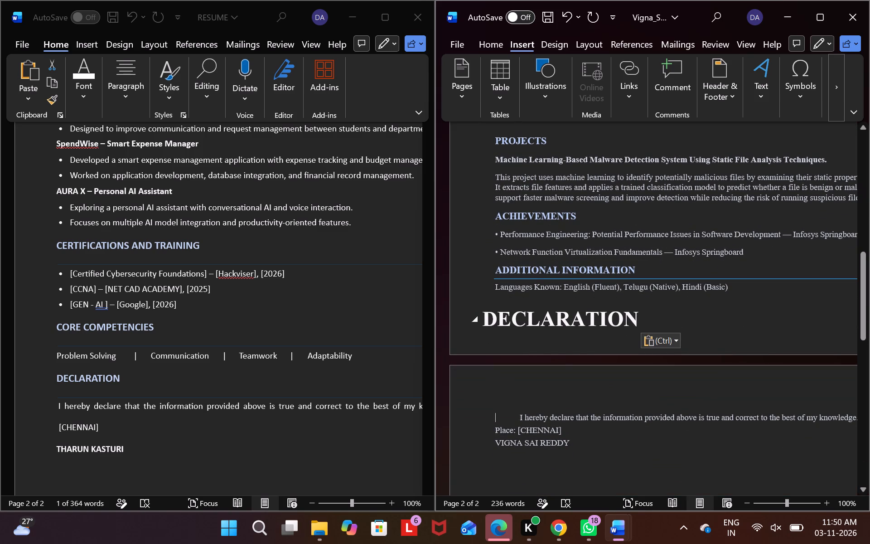
Set the pasted DECLARATION heading's font size to 12 pt.
drag(483, 317, 642, 335)
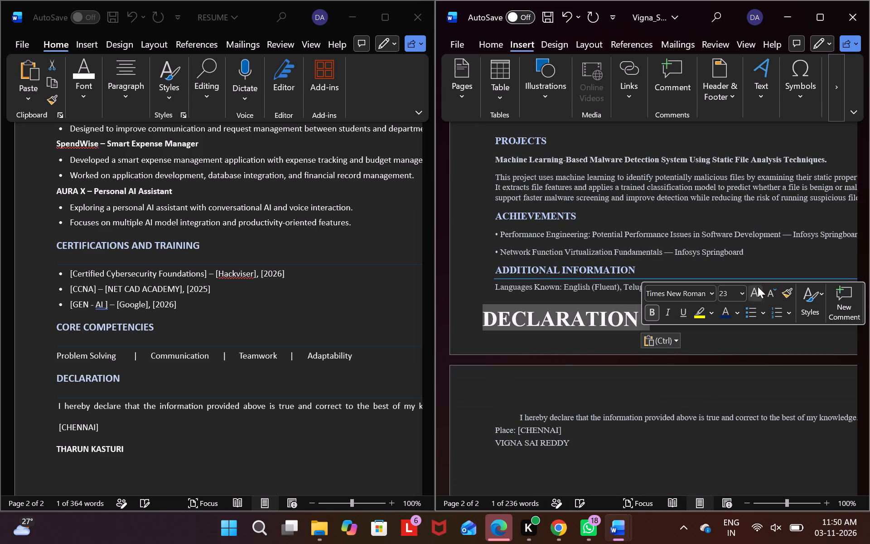
click(742, 292)
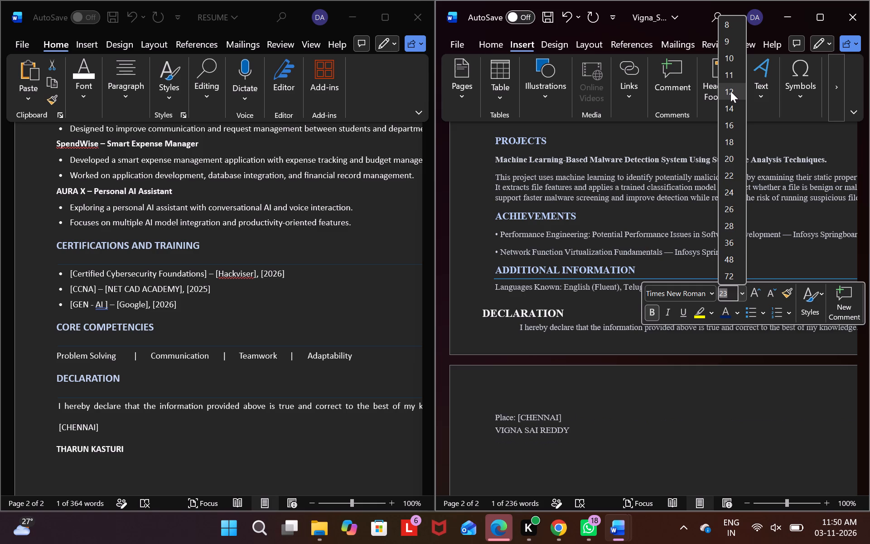
click(730, 91)
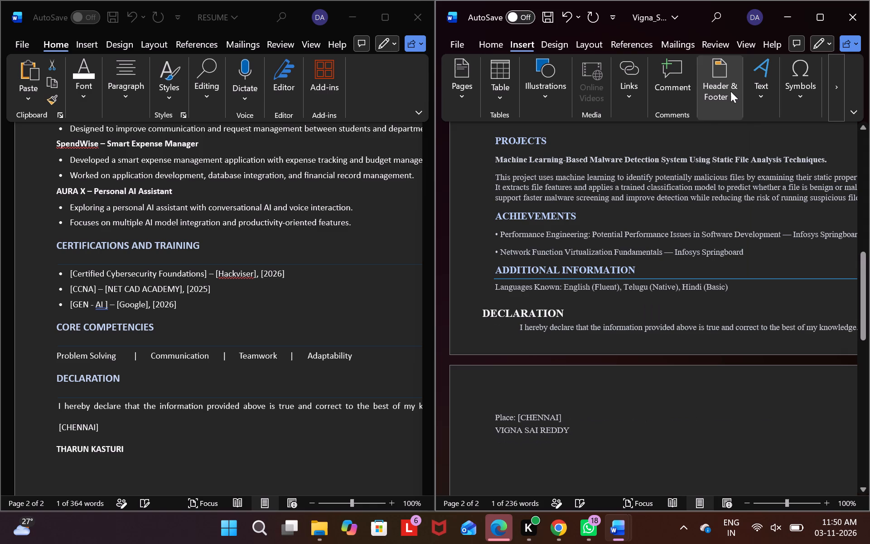
click(608, 316)
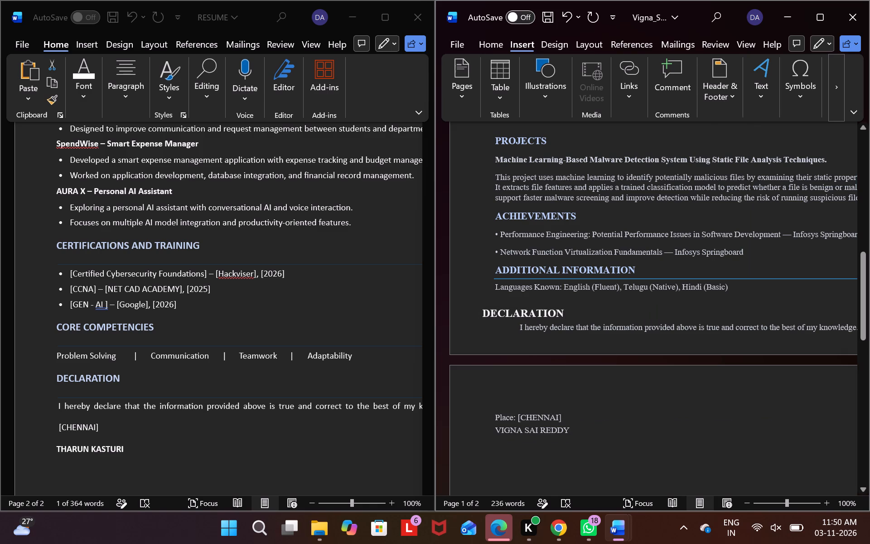
Set the declaration sentence, the place line and the candidate's name line to font size 10.
drag(519, 327, 585, 432)
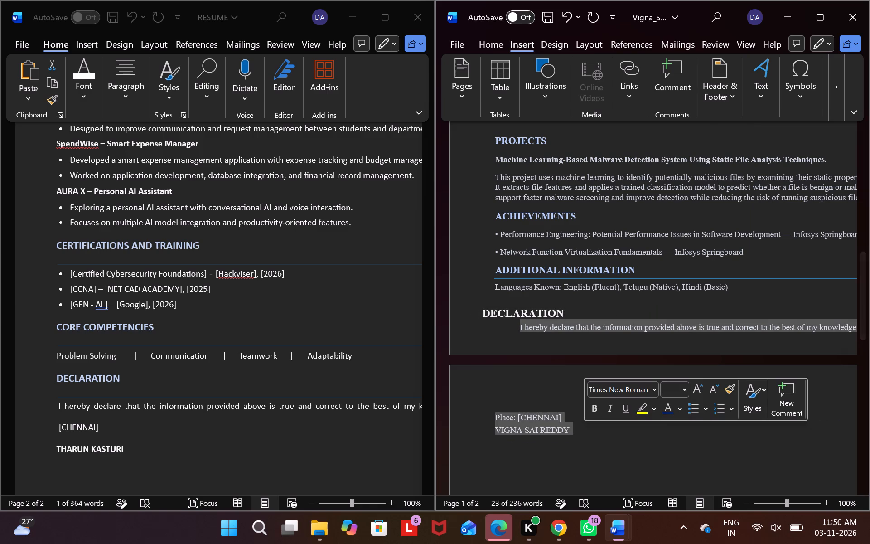
click(683, 392)
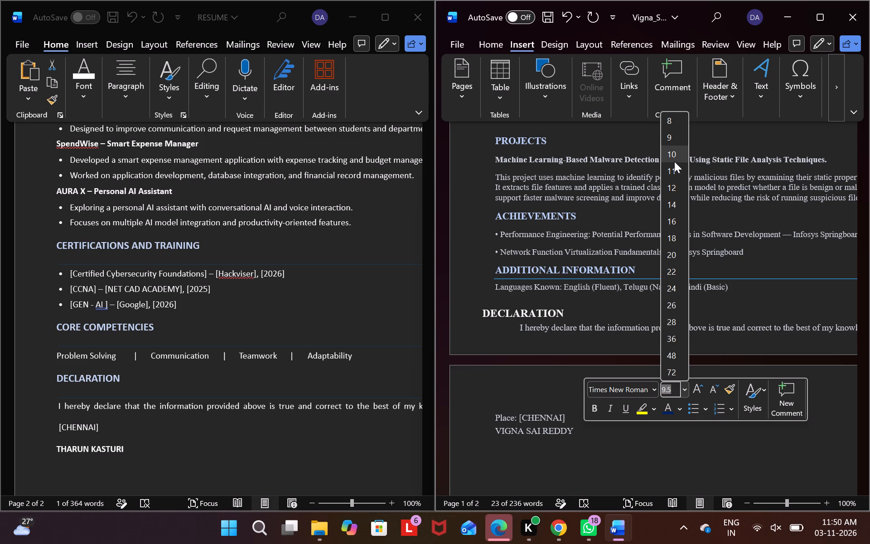
click(674, 161)
Set the Languages Known line under ADDITIONAL INFORMATION to font size 10.
scroll(563, 289, up, 1)
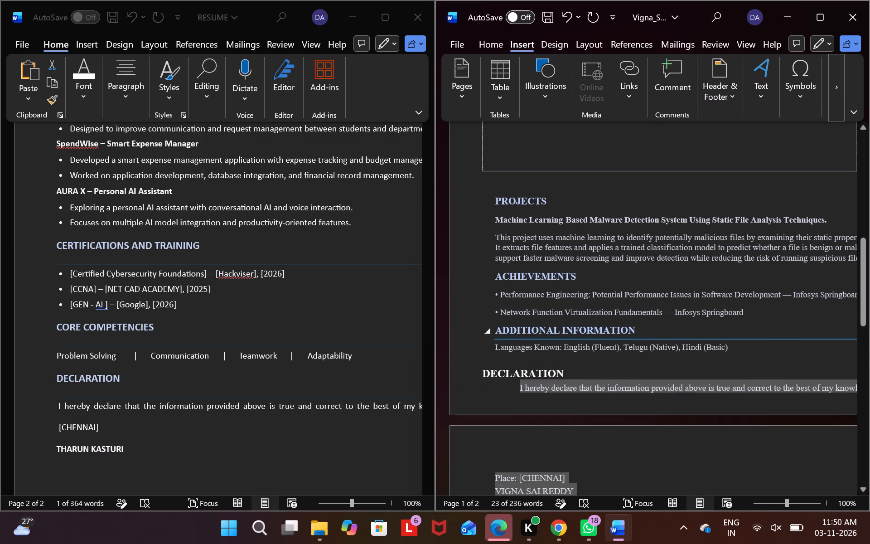
drag(493, 347, 725, 346)
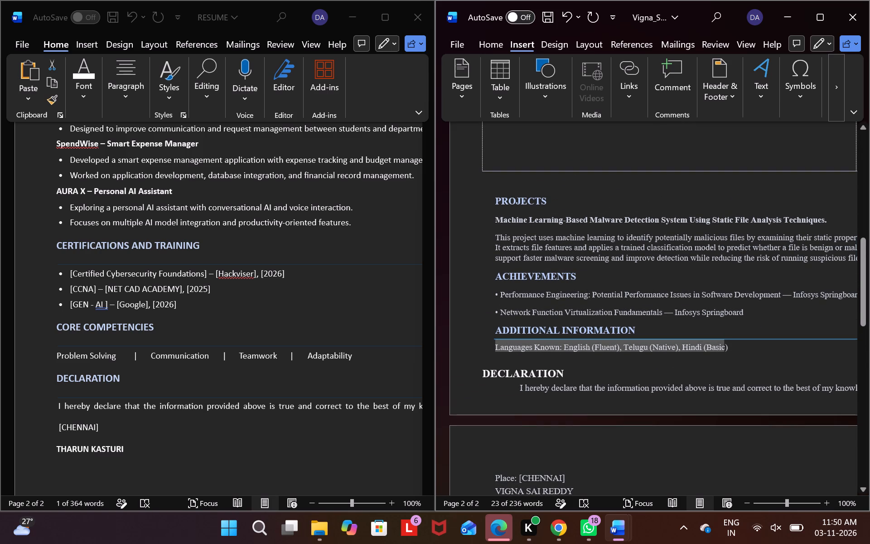
drag(725, 346, 733, 347)
click(745, 304)
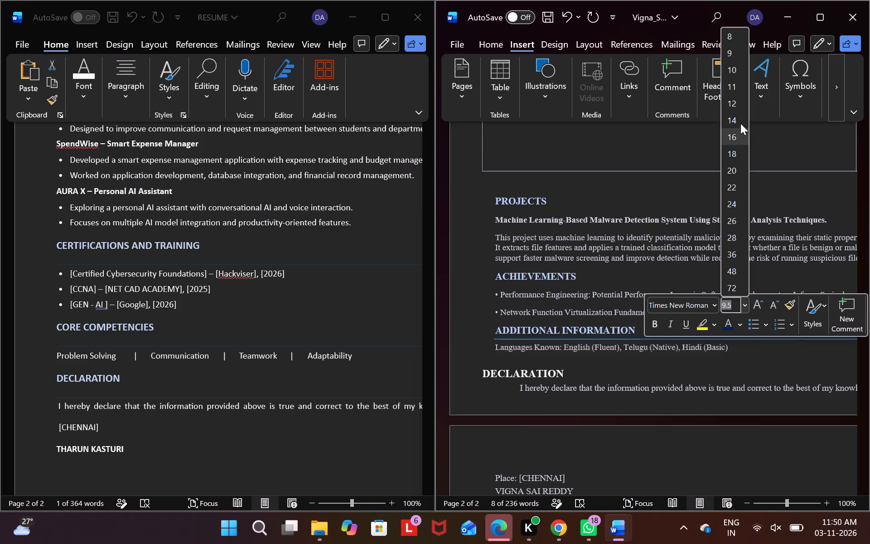
click(734, 77)
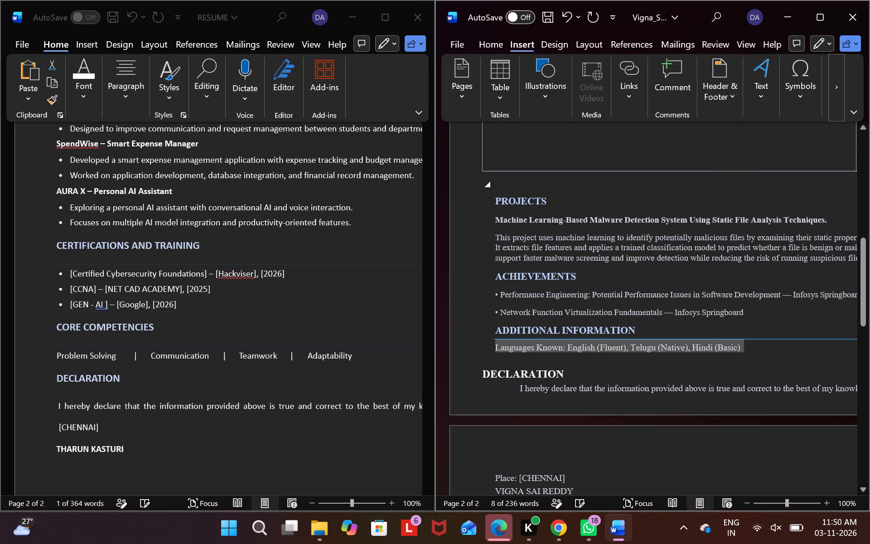
Set the two Infosys Springboard bullet lines under ACHIEVEMENTS to font size 10.
scroll(592, 262, up, 1)
drag(495, 365, 759, 390)
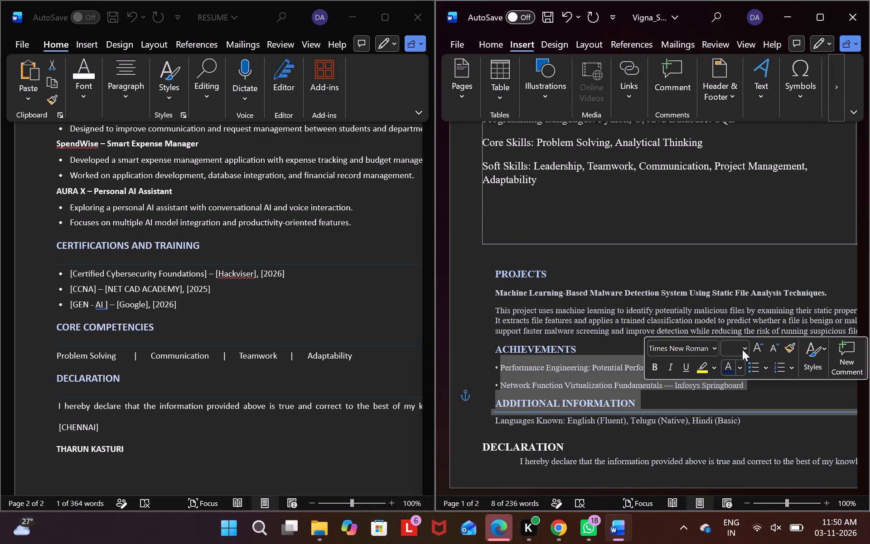
click(737, 435)
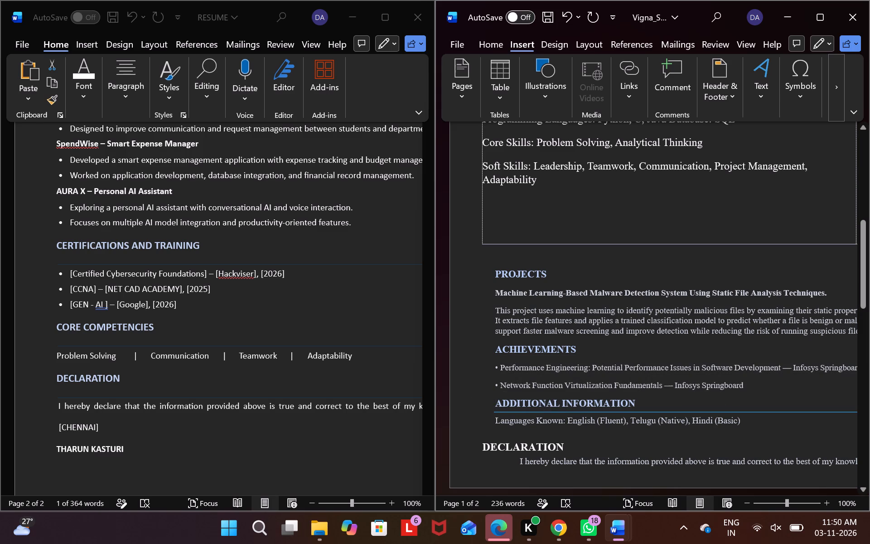
drag(500, 368, 746, 384)
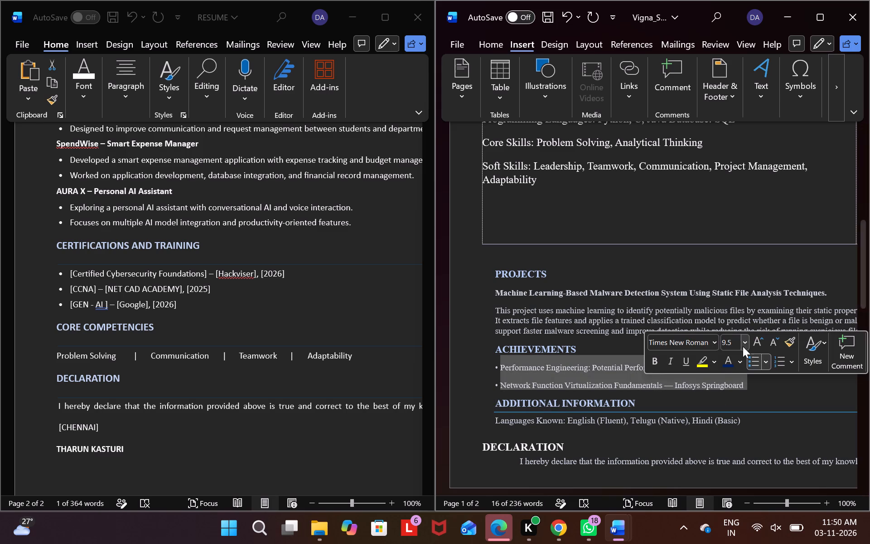
click(746, 345)
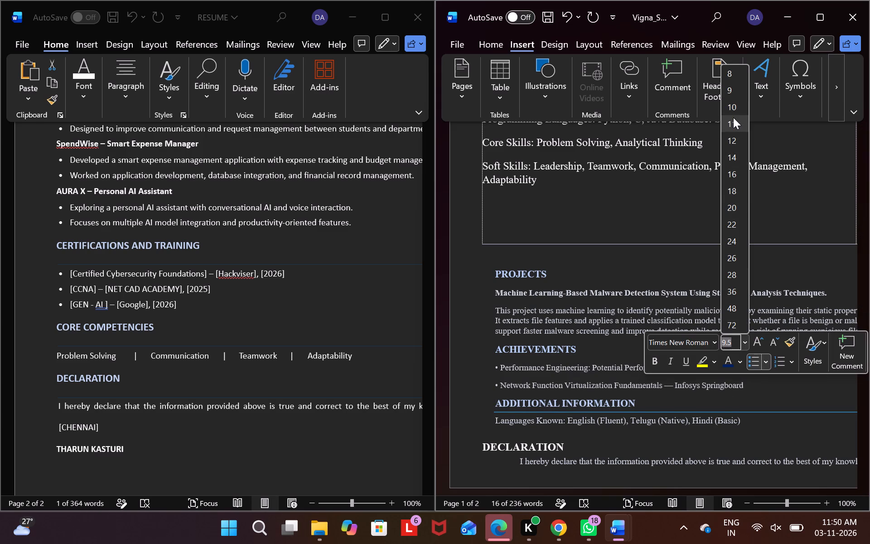
click(732, 111)
Set the malware detection project's description paragraph under PROJECTS to font size 10.
scroll(599, 258, up, 1)
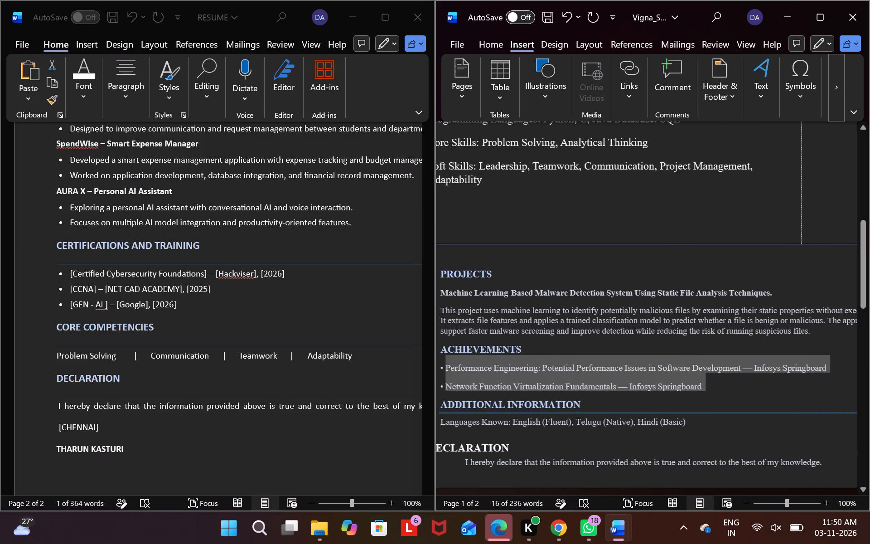
scroll(599, 258, up, 1)
drag(459, 309, 548, 312)
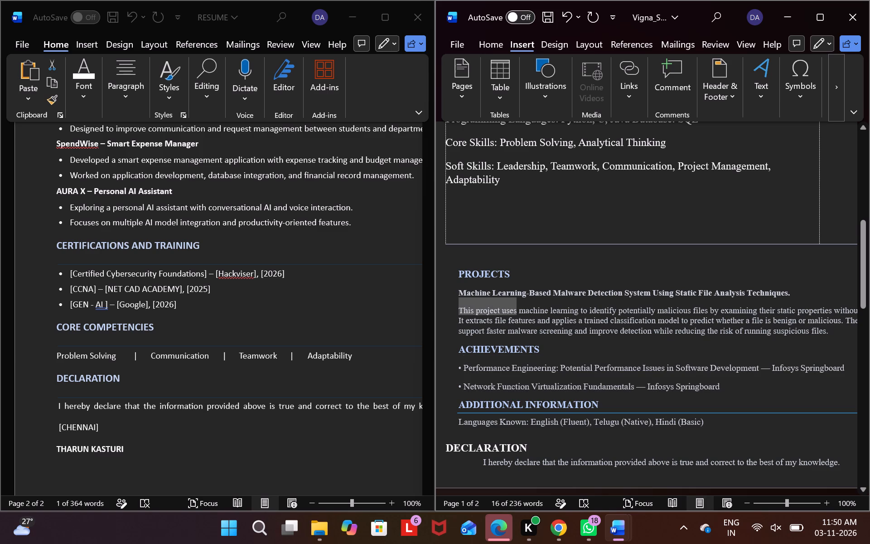
drag(548, 312, 812, 334)
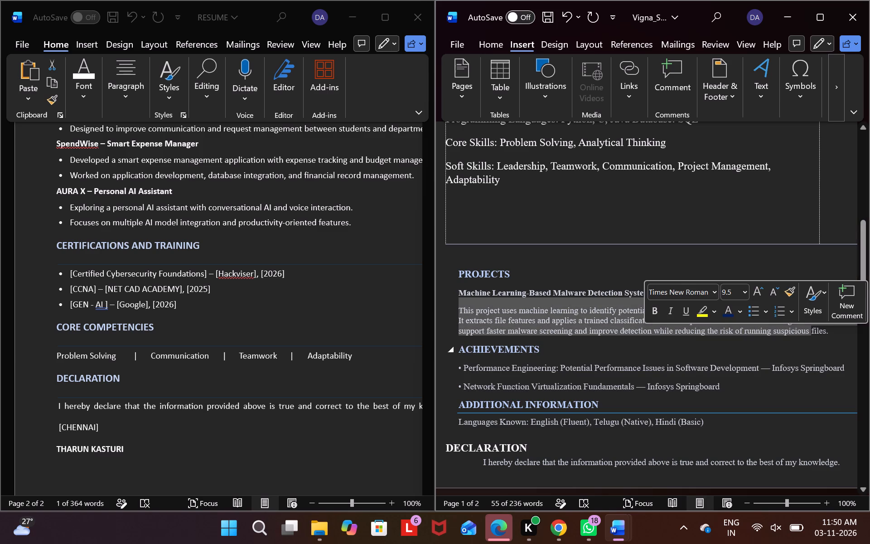
click(787, 341)
drag(457, 310, 477, 313)
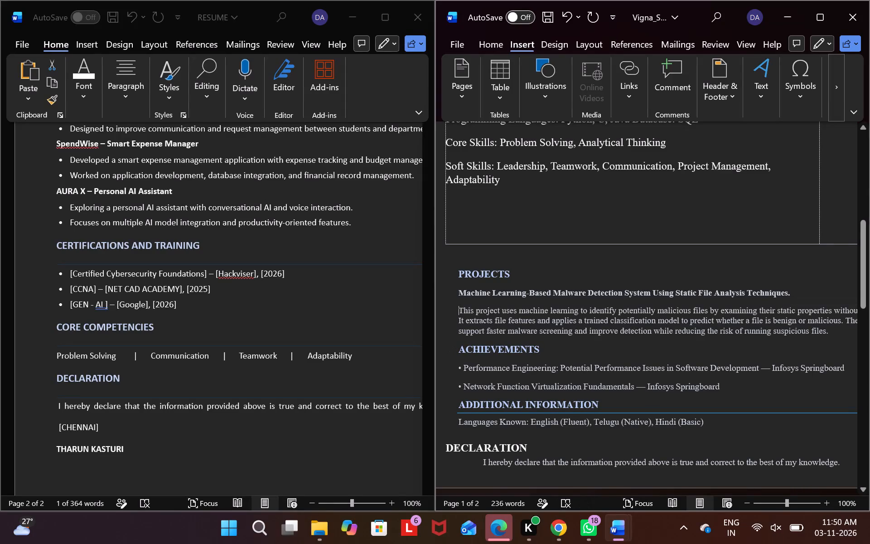
drag(477, 313, 832, 332)
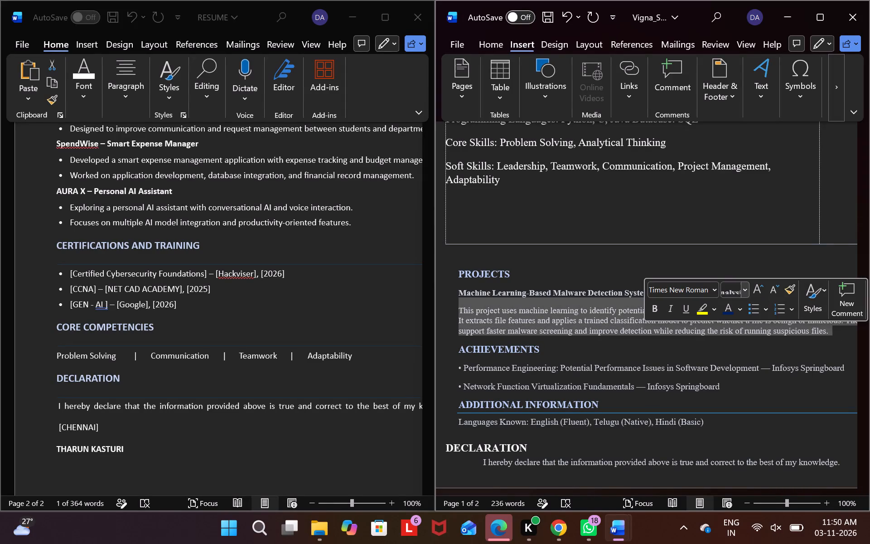
click(744, 289)
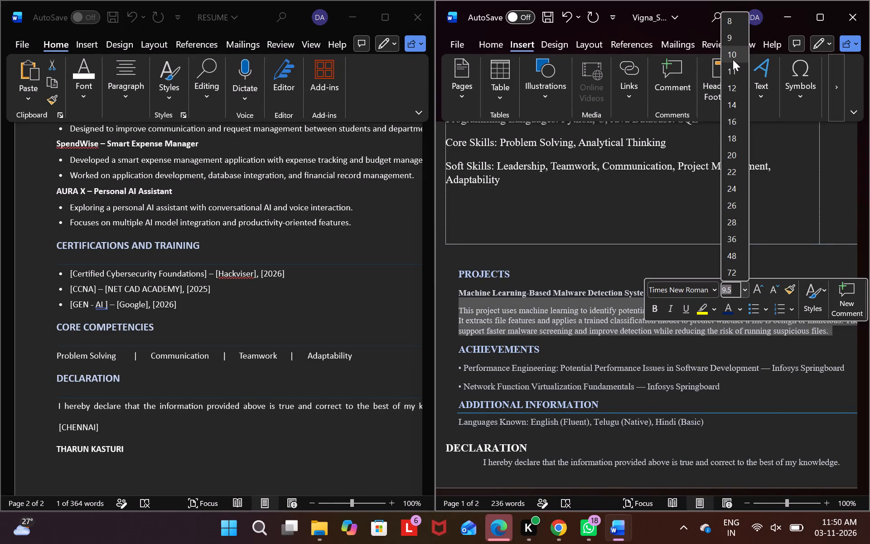
click(733, 59)
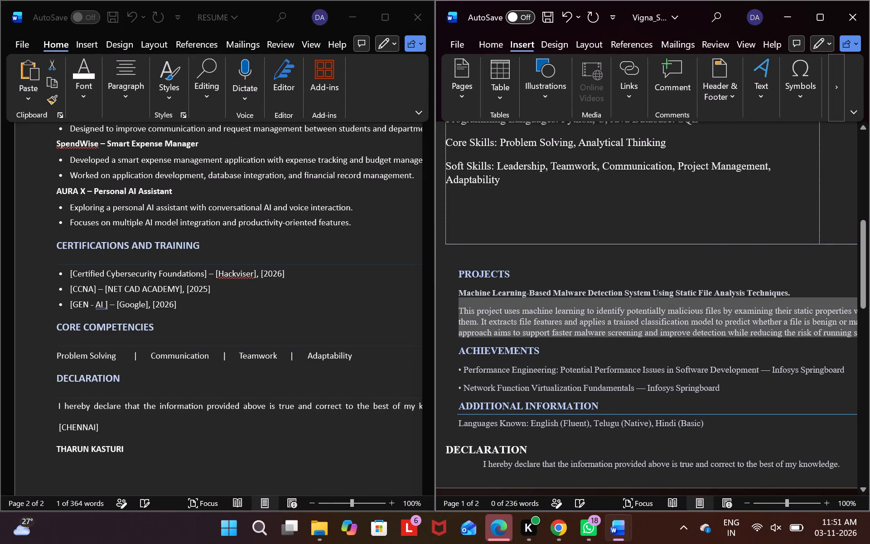
Set the Machine Learning-Based Malware Detection System title line under PROJECTS to font size 10.
drag(459, 291, 621, 297)
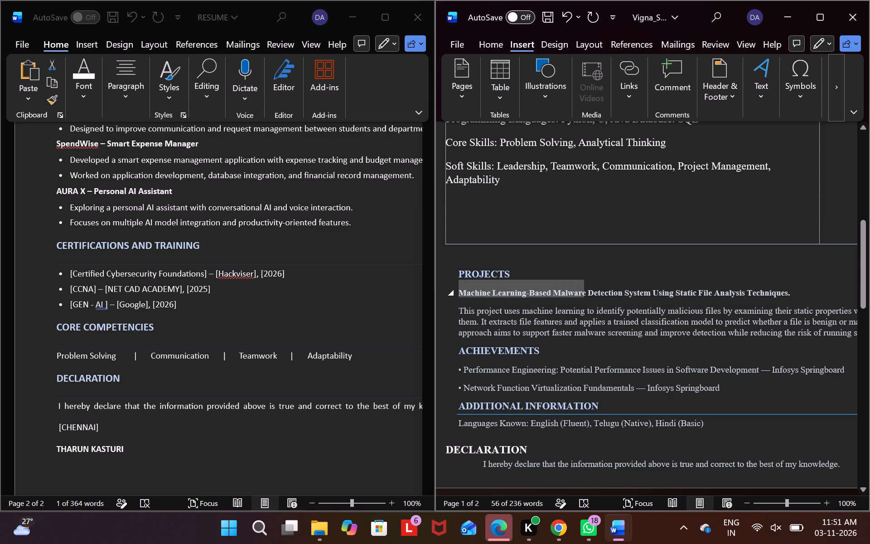
drag(621, 297, 789, 291)
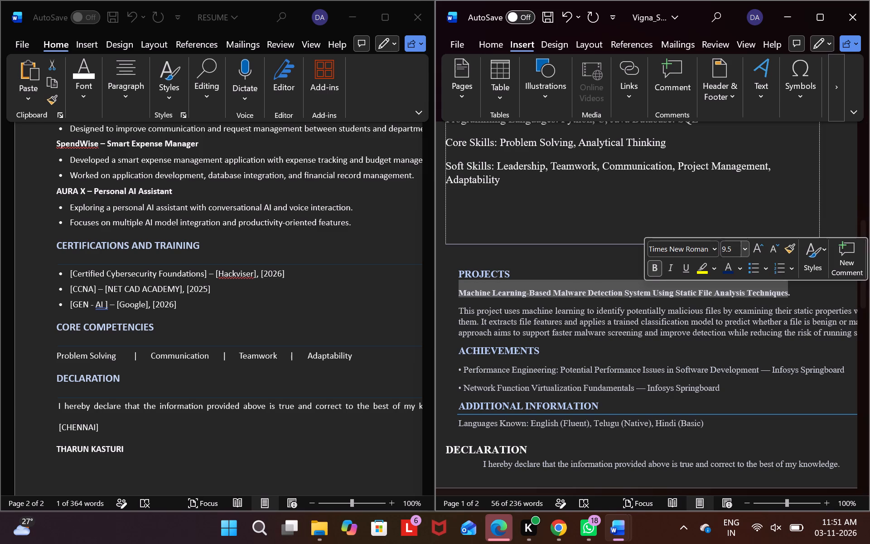
click(746, 250)
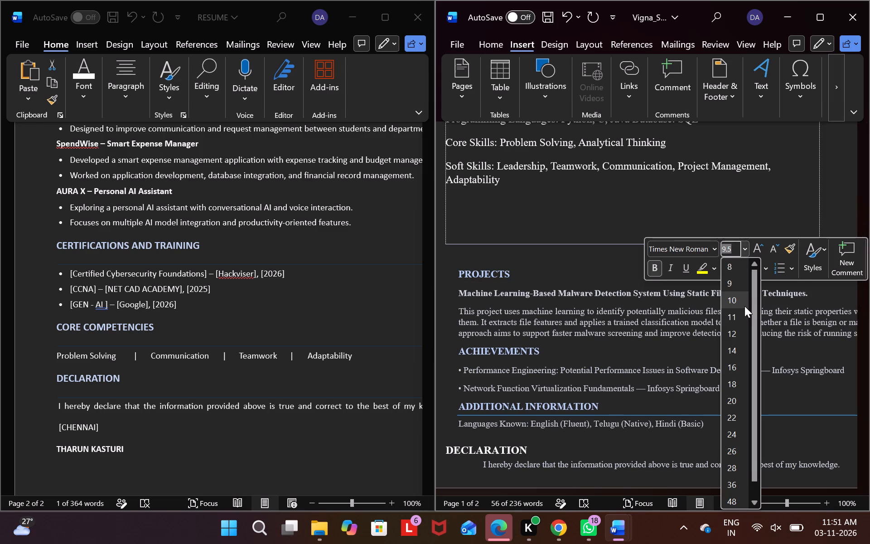
click(744, 306)
click(584, 262)
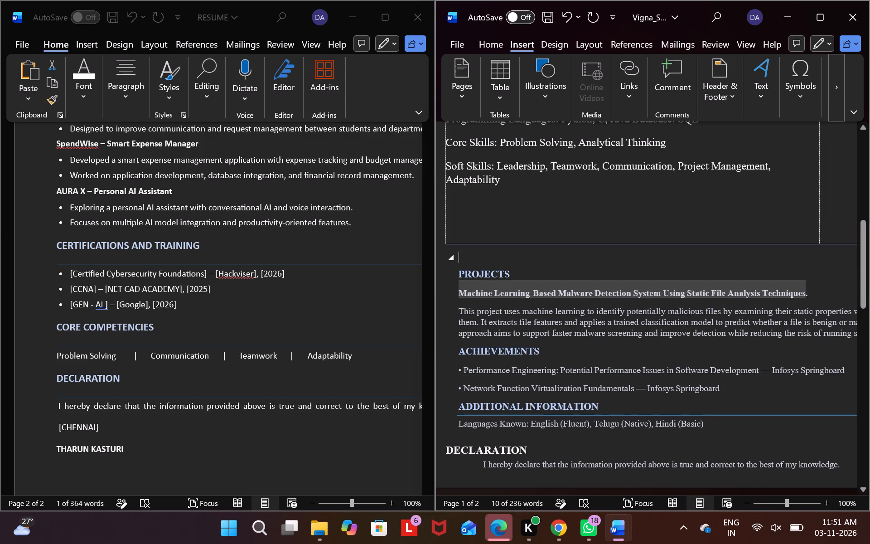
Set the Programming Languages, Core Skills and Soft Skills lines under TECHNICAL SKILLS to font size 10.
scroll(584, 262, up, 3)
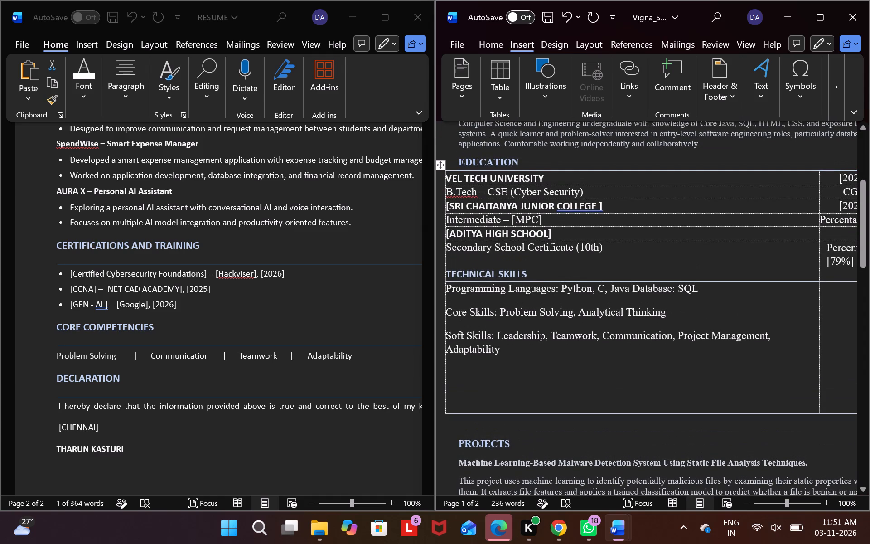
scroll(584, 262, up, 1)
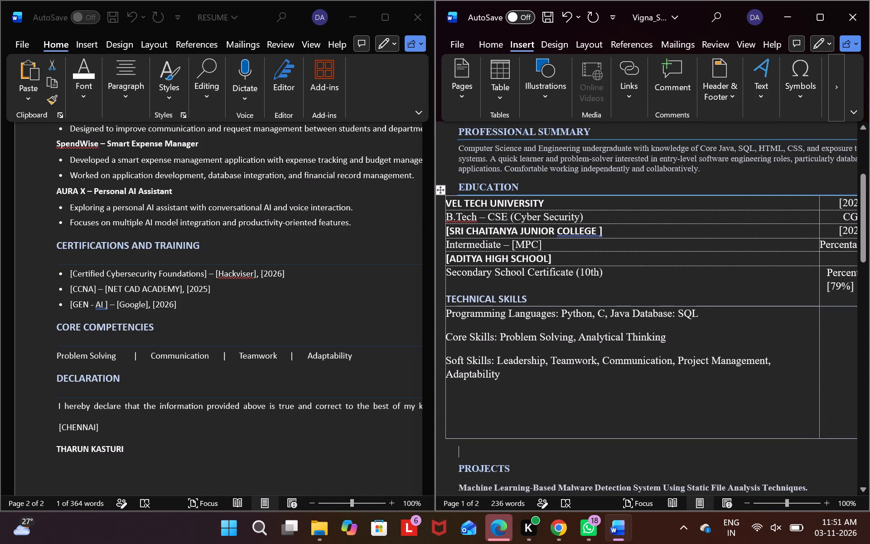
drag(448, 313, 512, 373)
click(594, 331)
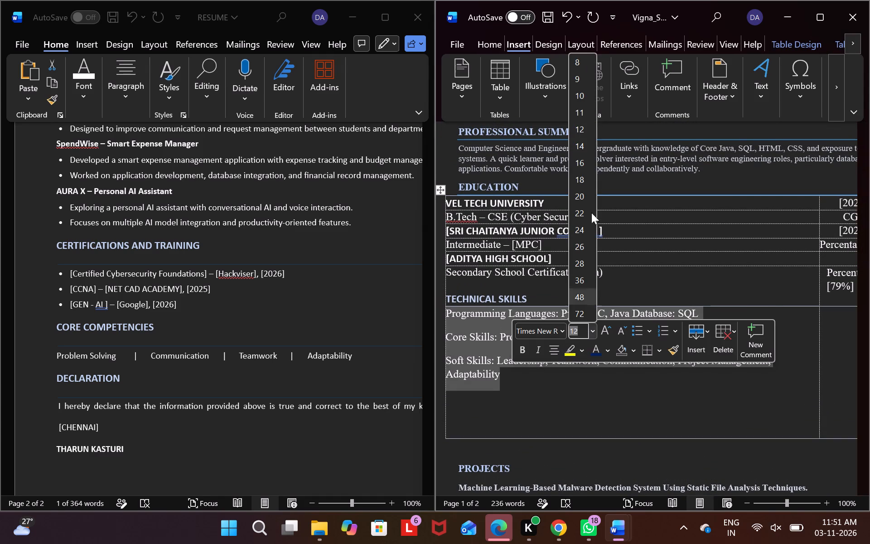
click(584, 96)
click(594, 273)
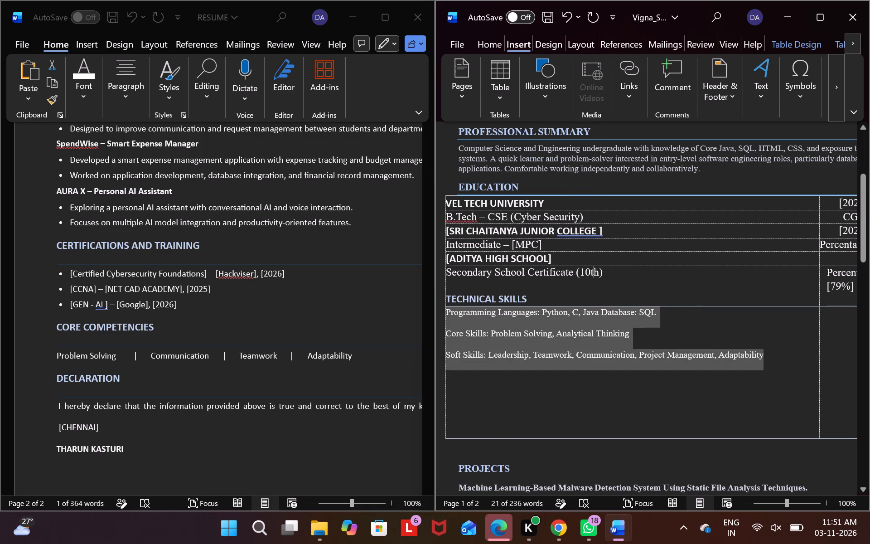
Set the three skill lines under TECHNICAL SKILLS to font size 11.
scroll(594, 273, down, 1)
scroll(594, 273, up, 1)
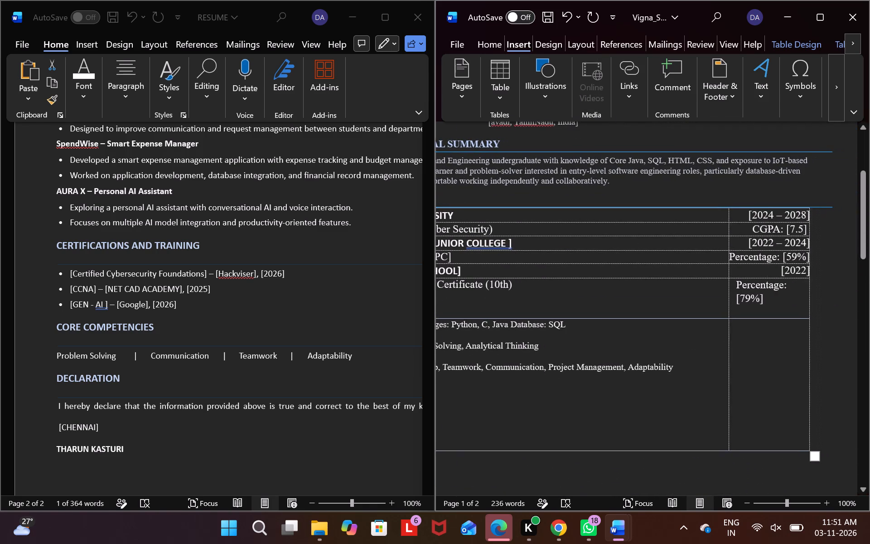
scroll(594, 273, up, 1)
scroll(629, 317, right, 1)
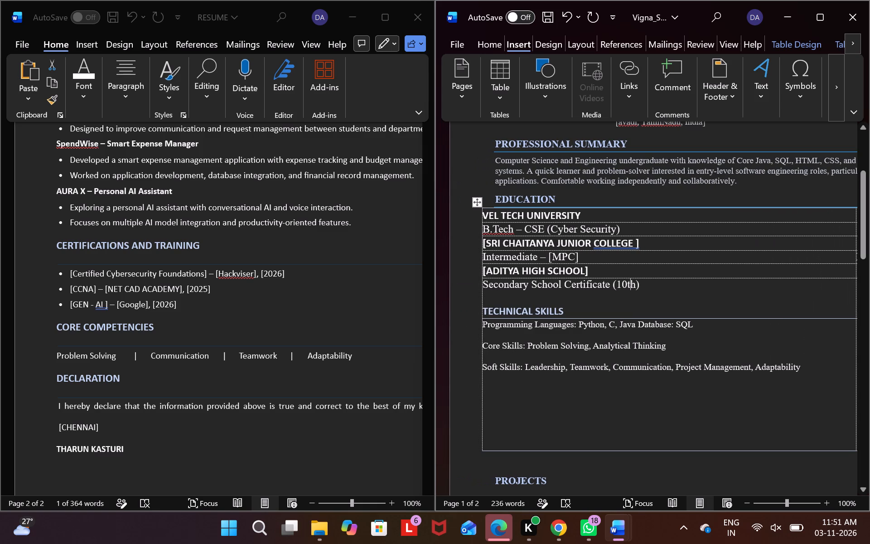
scroll(271, 330, up, 3)
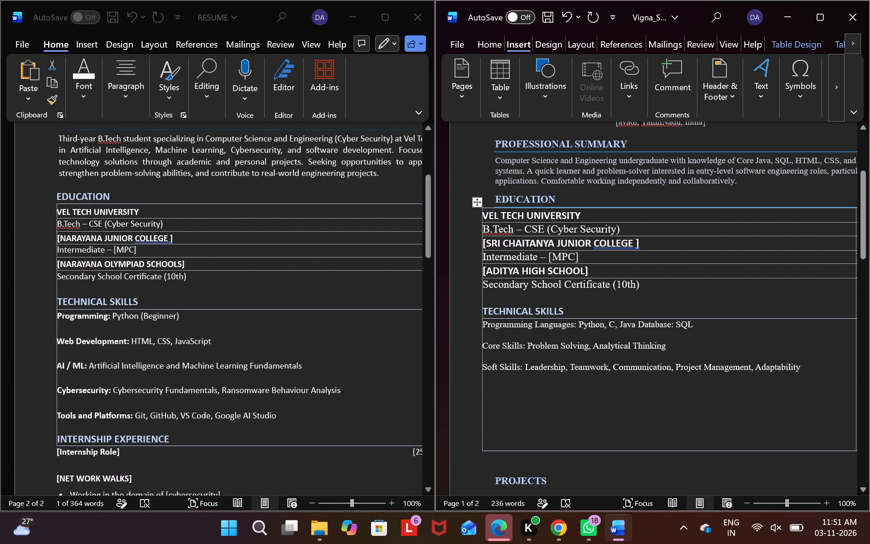
drag(483, 325, 802, 367)
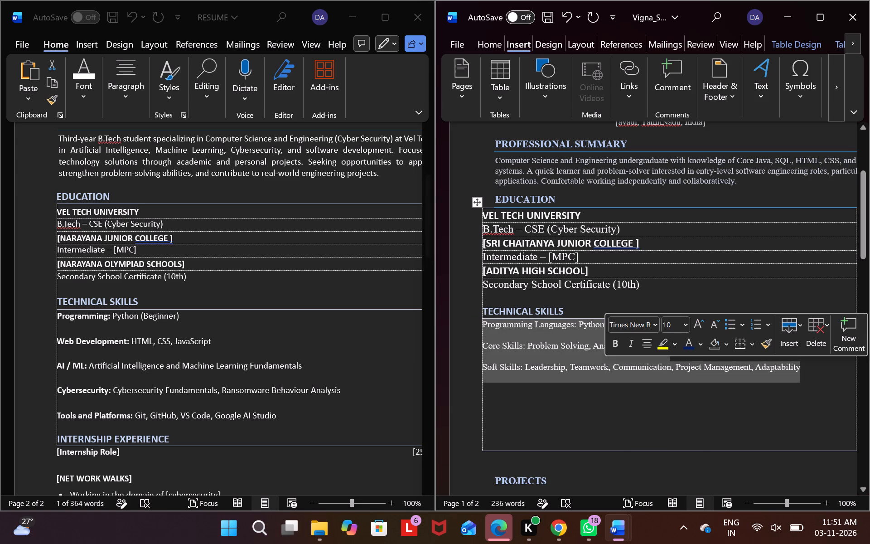
click(688, 329)
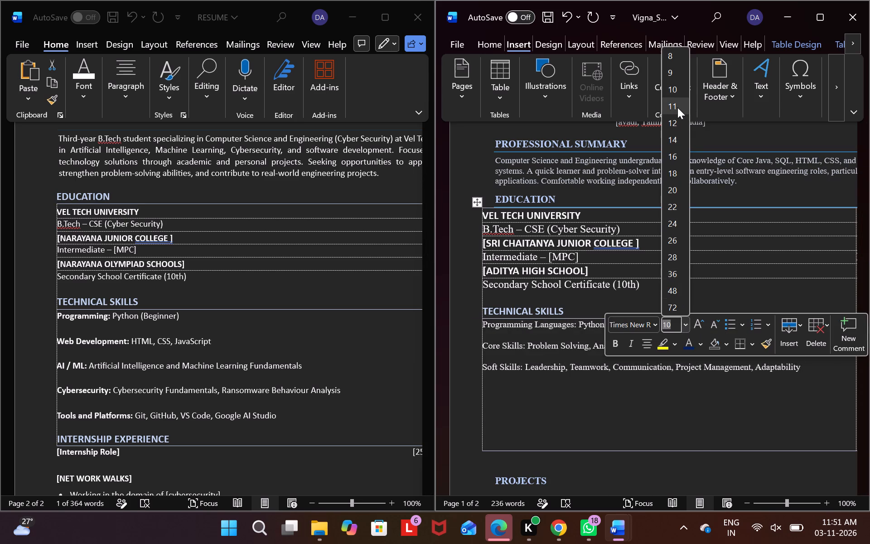
click(677, 107)
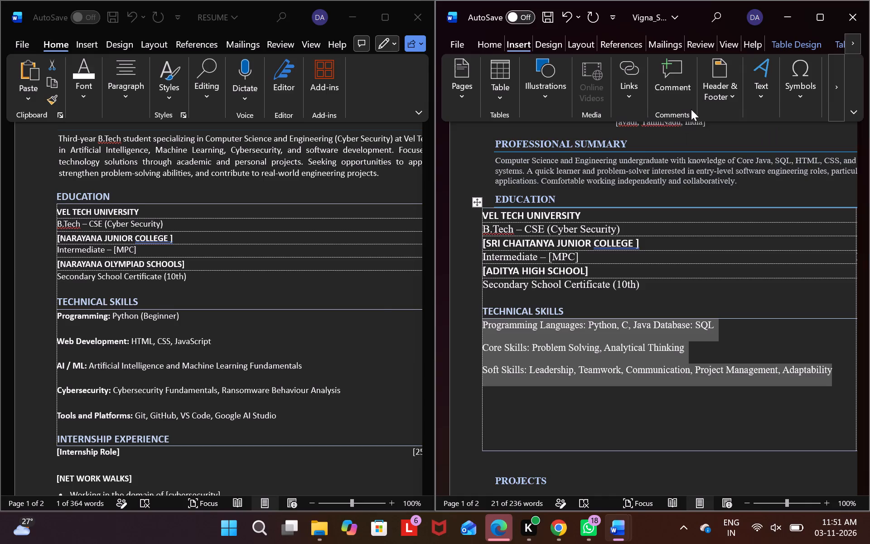
Replace the PROFESSIONAL SUMMARY heading with the same heading copied from the RESUME document.
scroll(365, 302, up, 1)
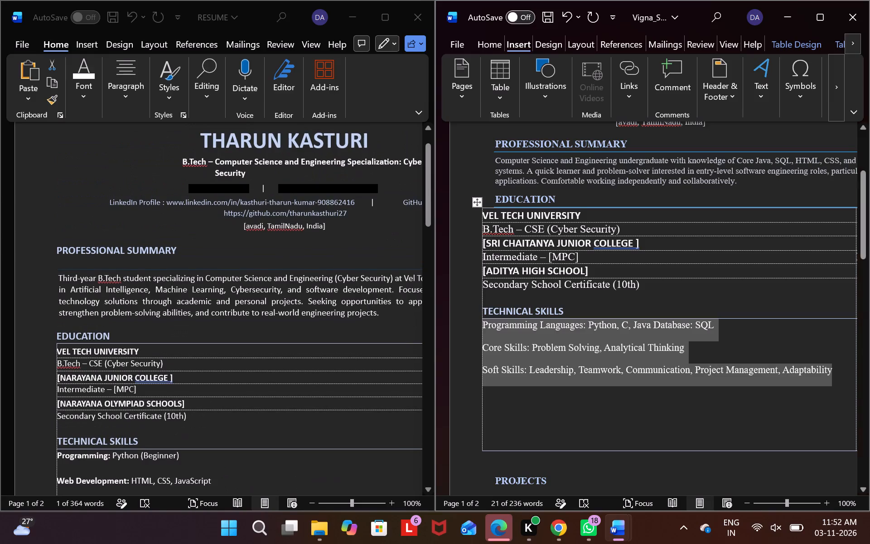
scroll(590, 289, up, 3)
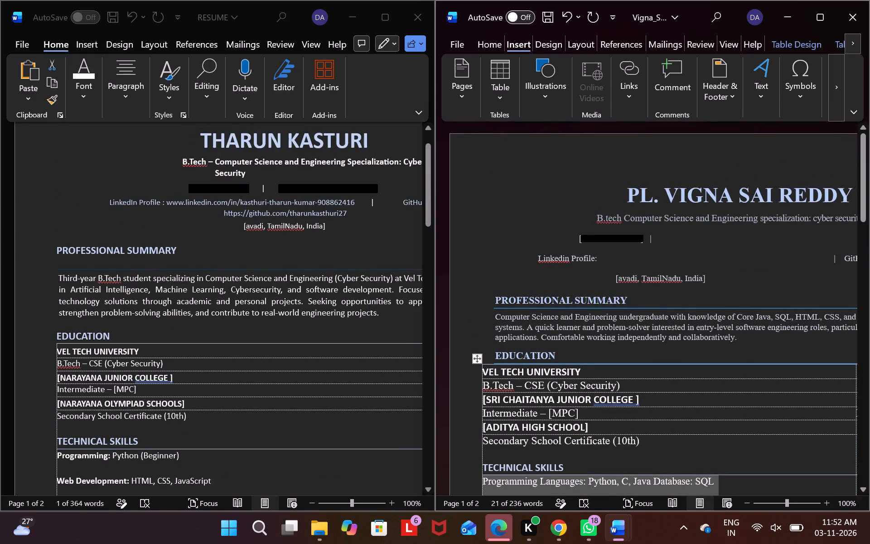
drag(495, 301, 640, 299)
key(BackSpace)
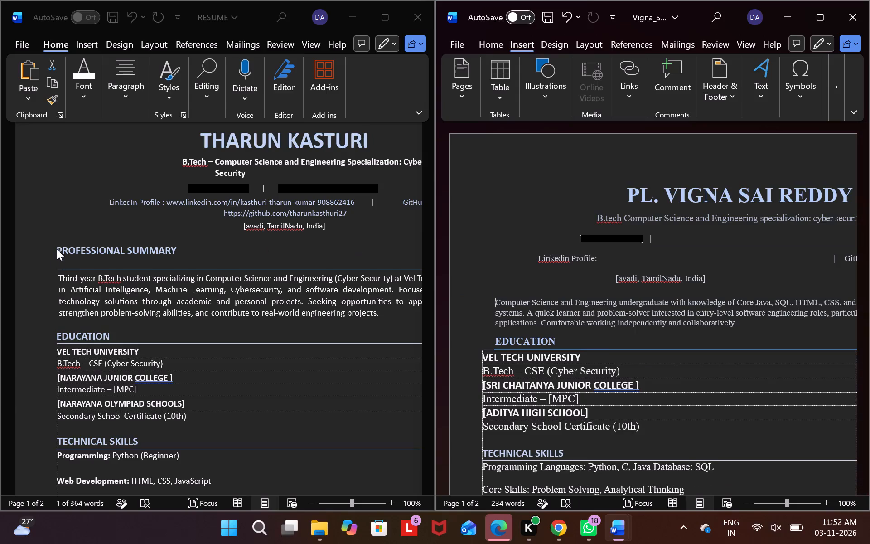
click(124, 214)
drag(55, 249, 190, 249)
key(ctrl+c)
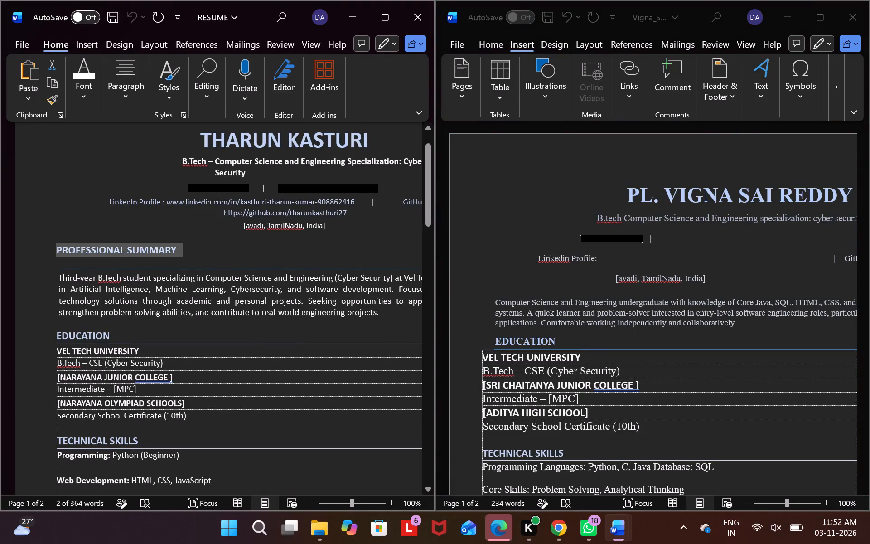
click(717, 282)
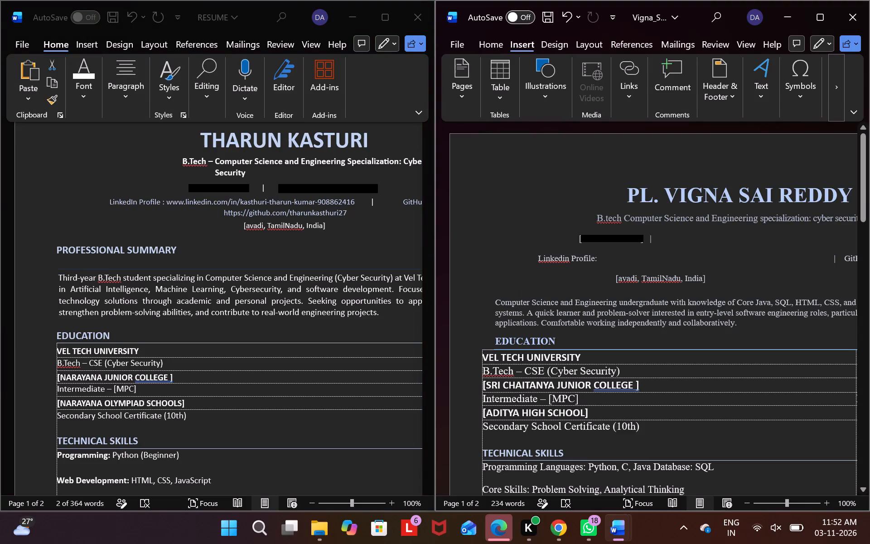
key(ctrl+v)
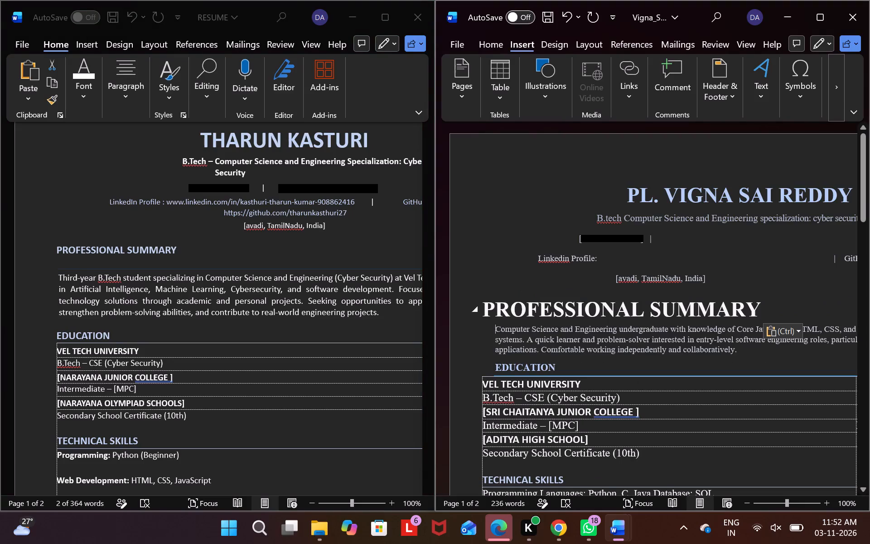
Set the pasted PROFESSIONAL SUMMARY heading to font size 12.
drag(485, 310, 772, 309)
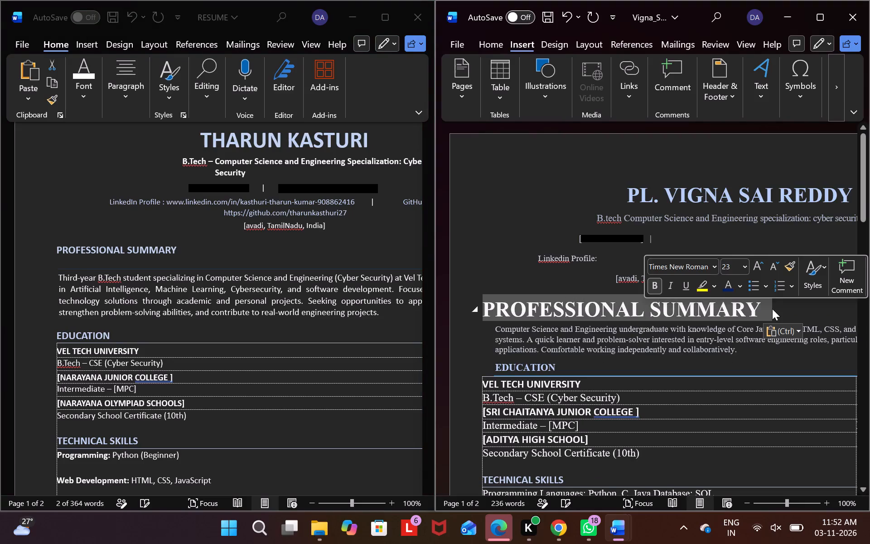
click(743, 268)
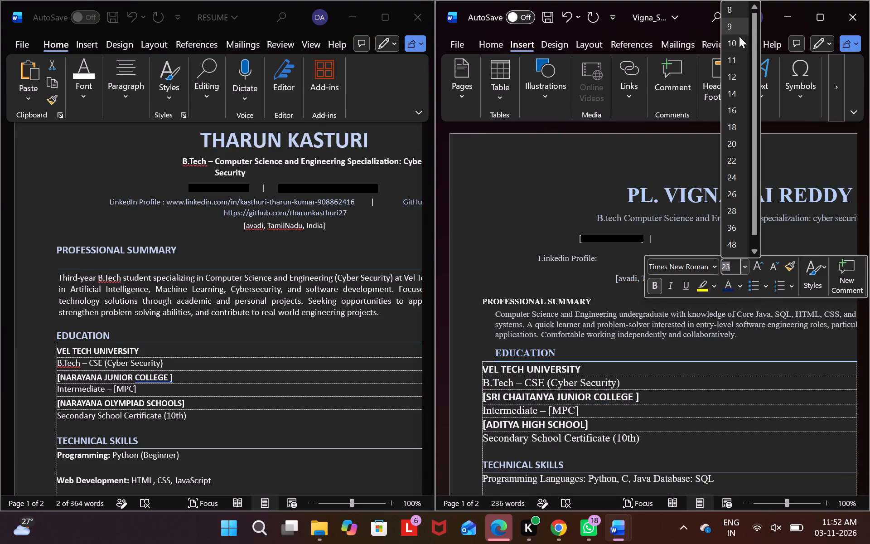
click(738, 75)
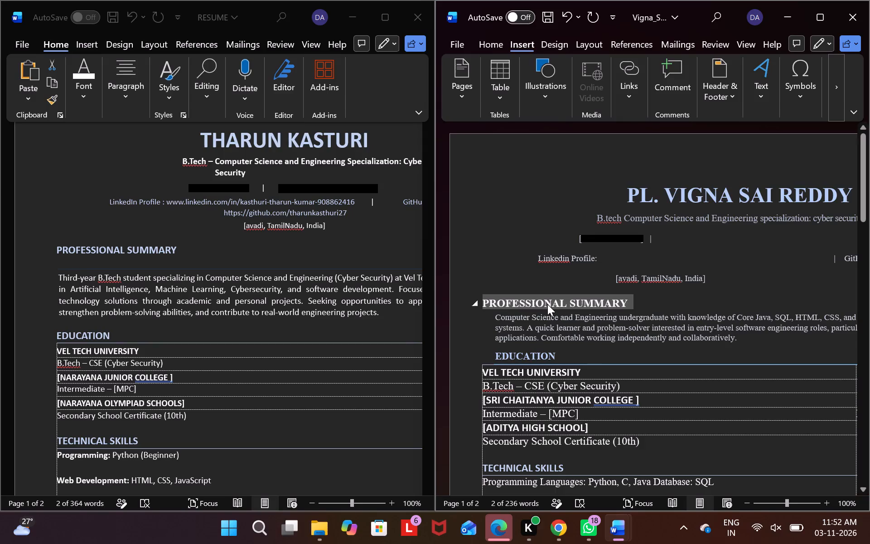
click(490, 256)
Apply the Intense Reference style to the pasted PROFESSIONAL SUMMARY heading.
drag(485, 306, 619, 304)
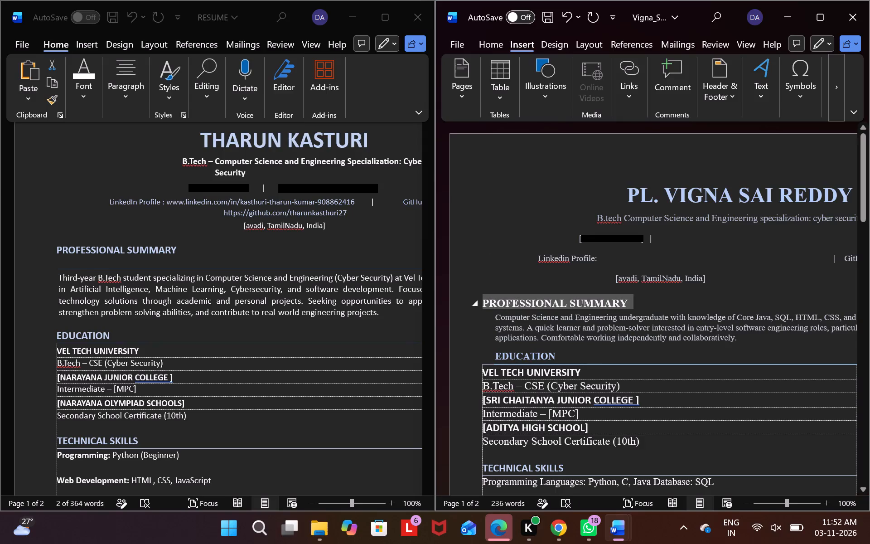
drag(619, 304, 626, 304)
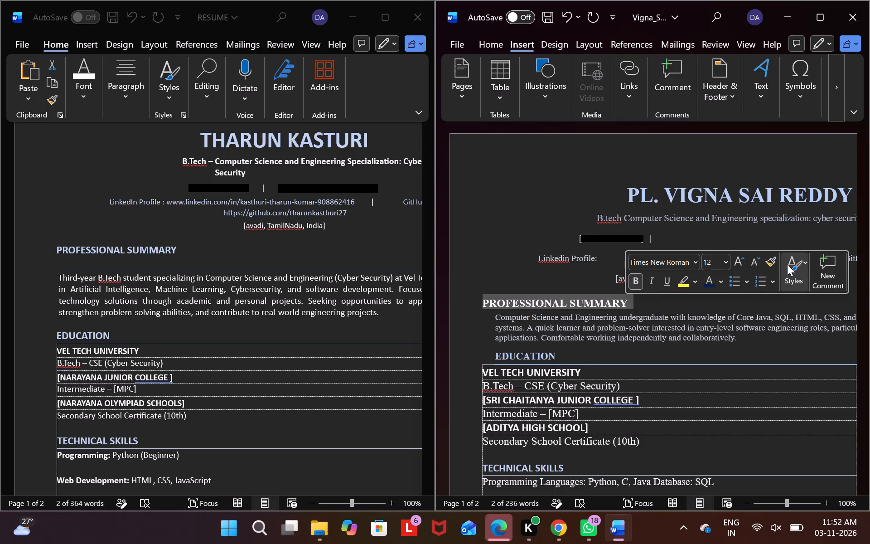
click(804, 259)
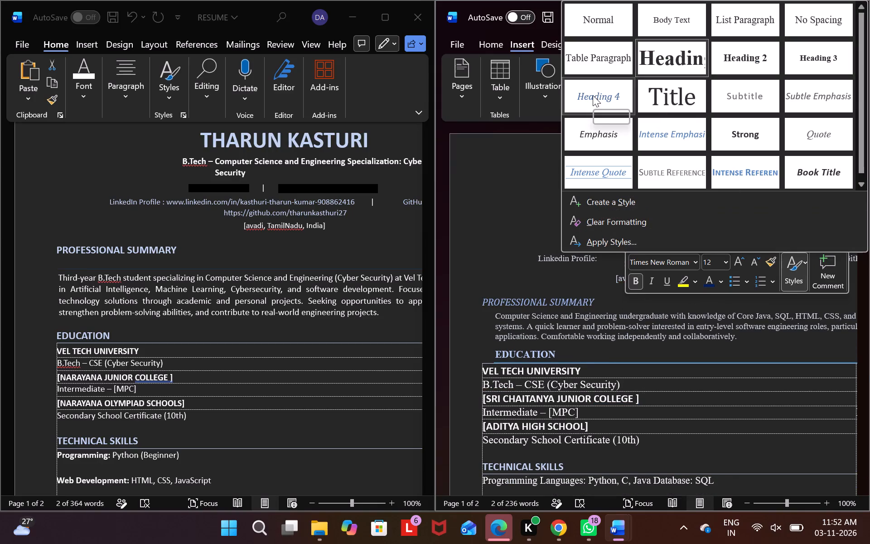
click(753, 176)
click(568, 212)
scroll(568, 212, down, 1)
scroll(529, 208, up, 1)
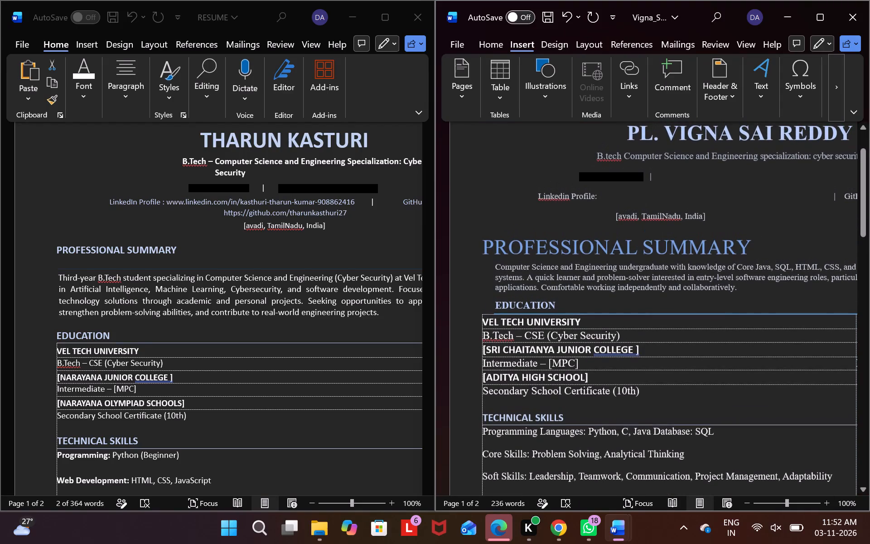
Set the PROFESSIONAL SUMMARY heading and the summary's opening words through "knowledge of" to font size 12.
drag(483, 243, 717, 265)
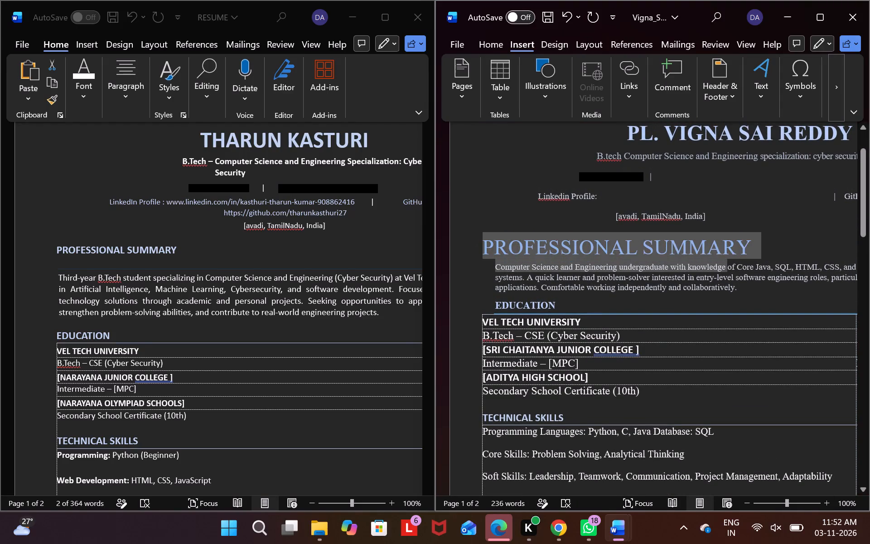
drag(717, 265, 736, 262)
click(744, 219)
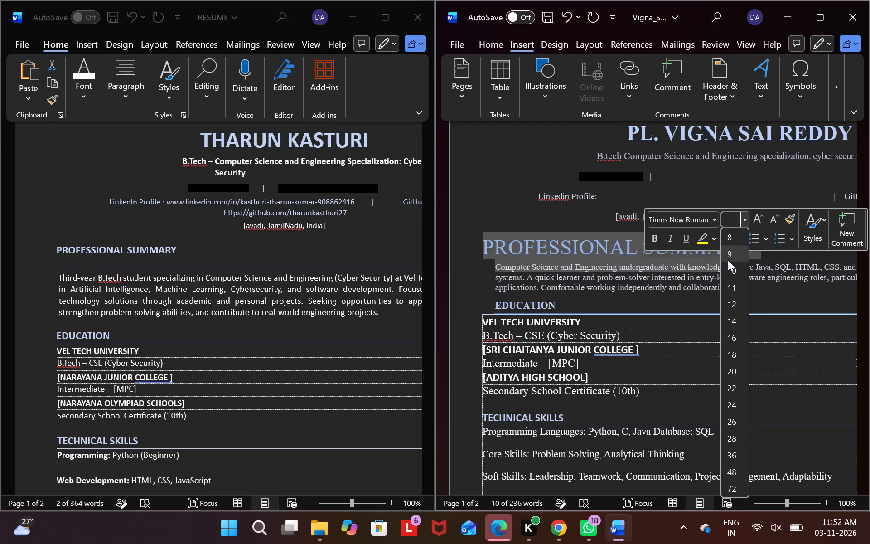
click(733, 302)
click(548, 202)
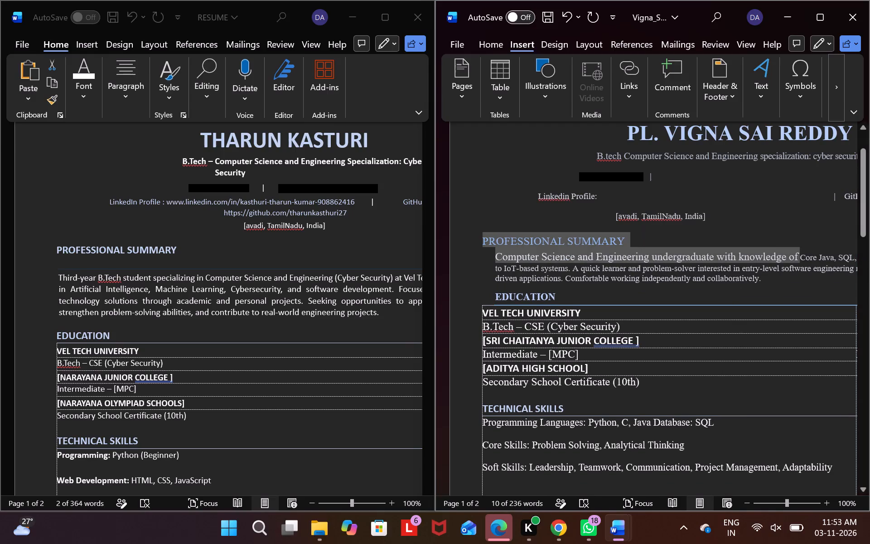
Delete the PROFESSIONAL SUMMARY heading above the summary paragraph in the converted resume.
drag(482, 241, 600, 250)
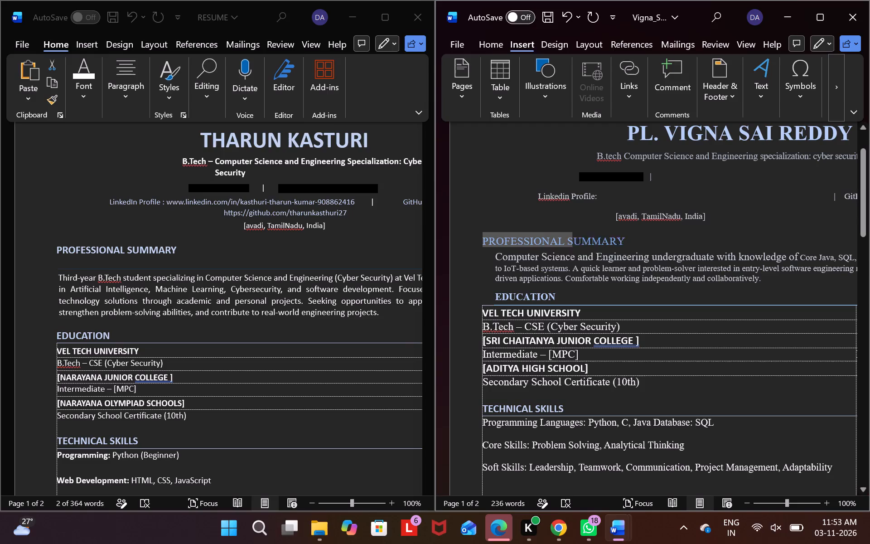
drag(600, 250, 651, 244)
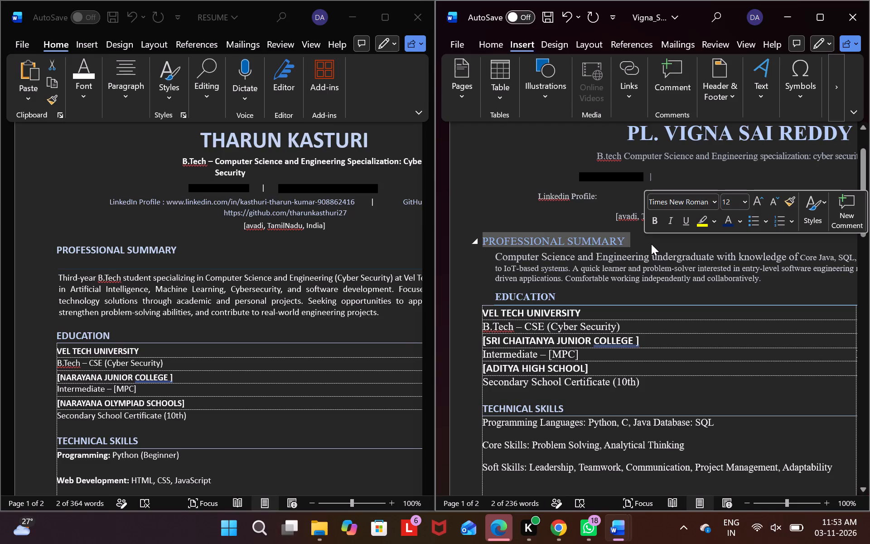
key(BackSpace)
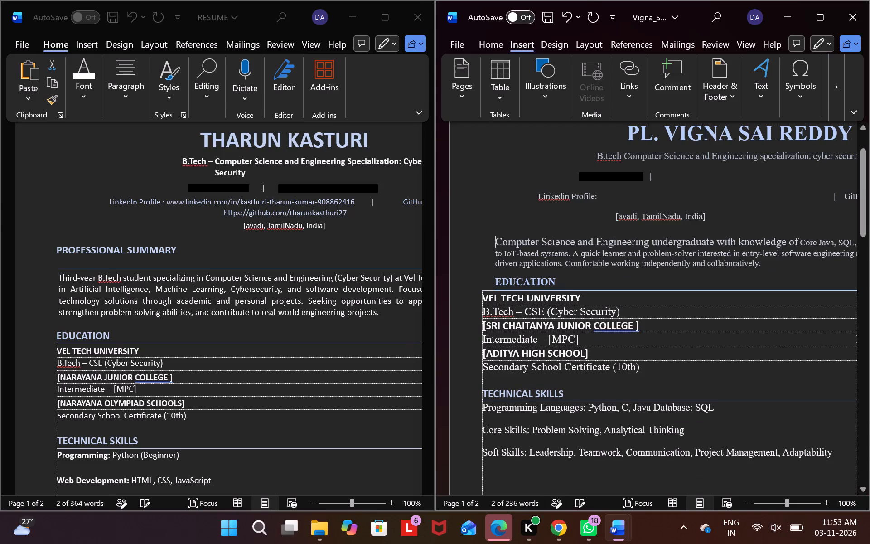
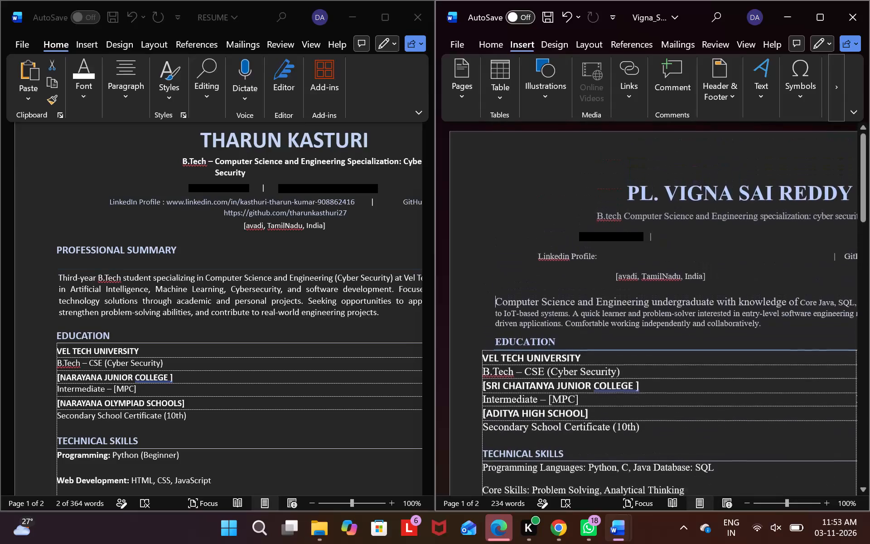
Change "B.tech" to "B.TECH-" at the start of the degree line under the name in the converted resume.
scroll(724, 277, down, 1)
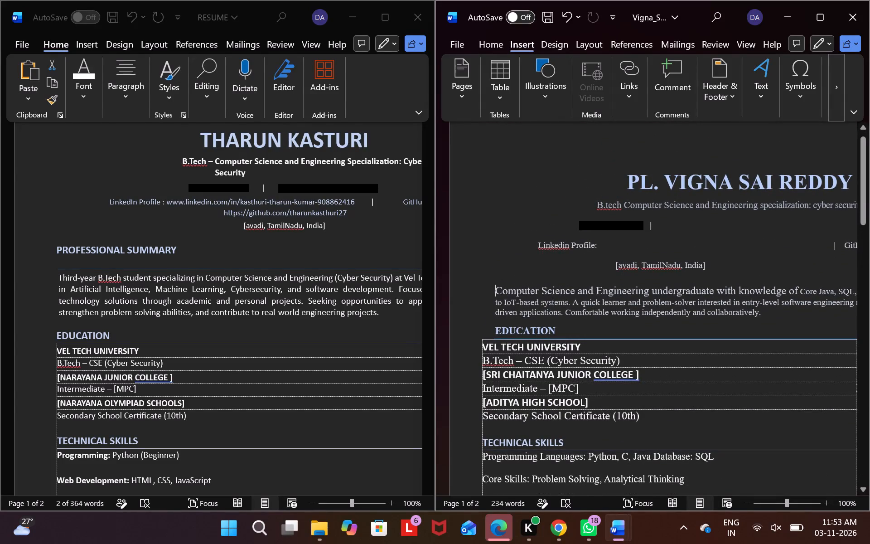
click(621, 206)
key(BackSpace)
key(BackSpace)
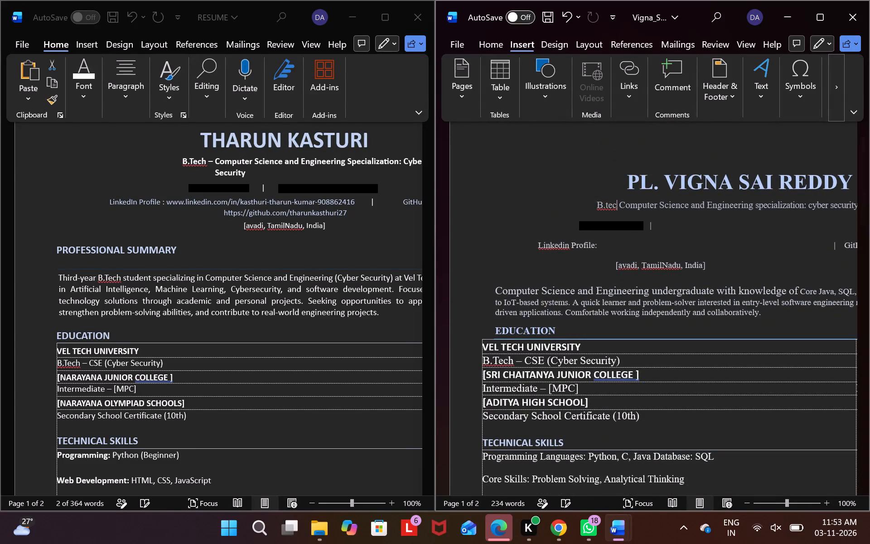
key(BackSpace)
key(BackSpace)
text(TECH)
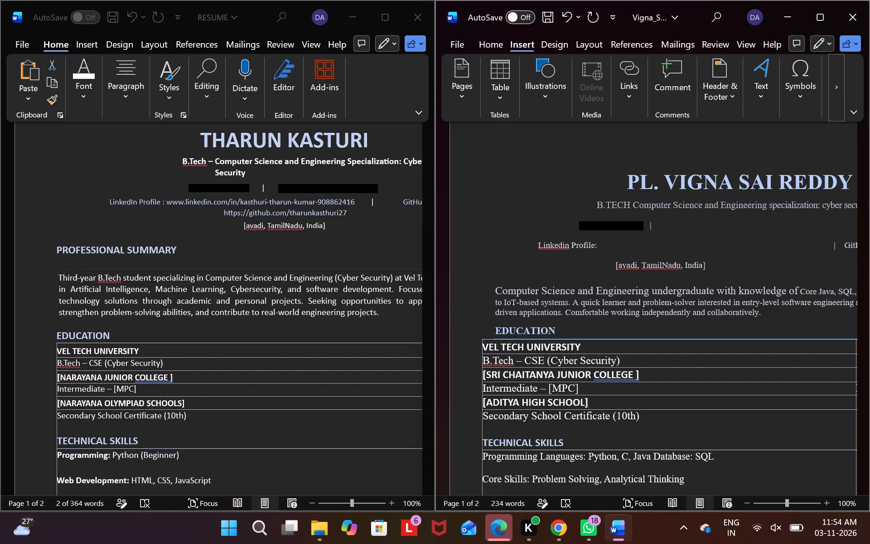
key(minus)
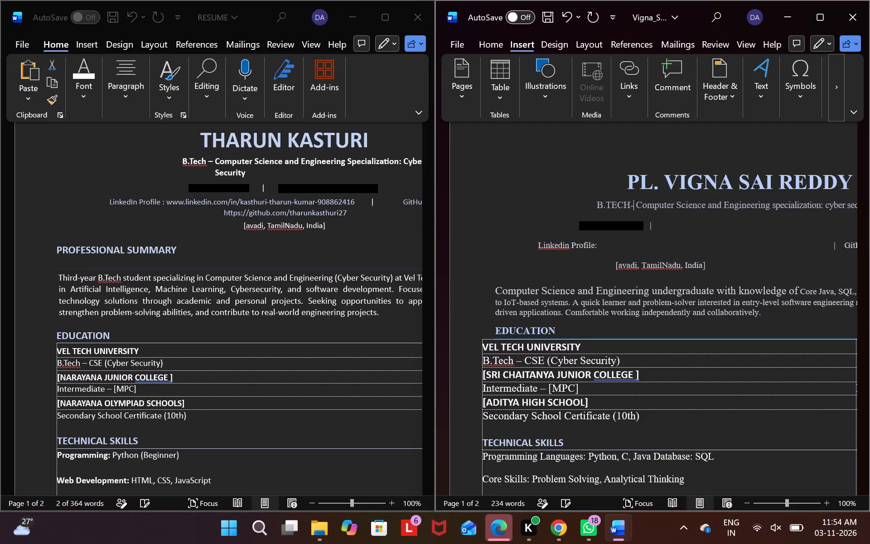
key(BackSpace)
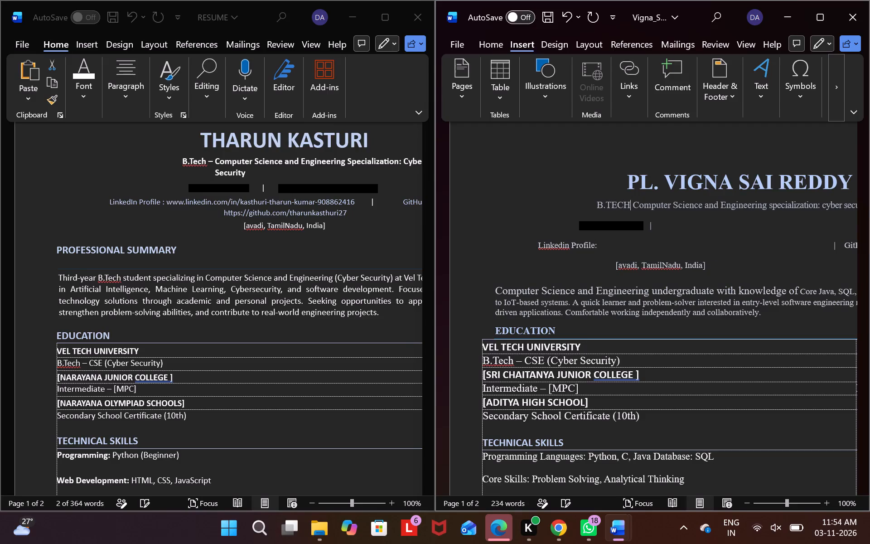
key(shift+underscore)
key(BackSpace)
text(-)
key(space)
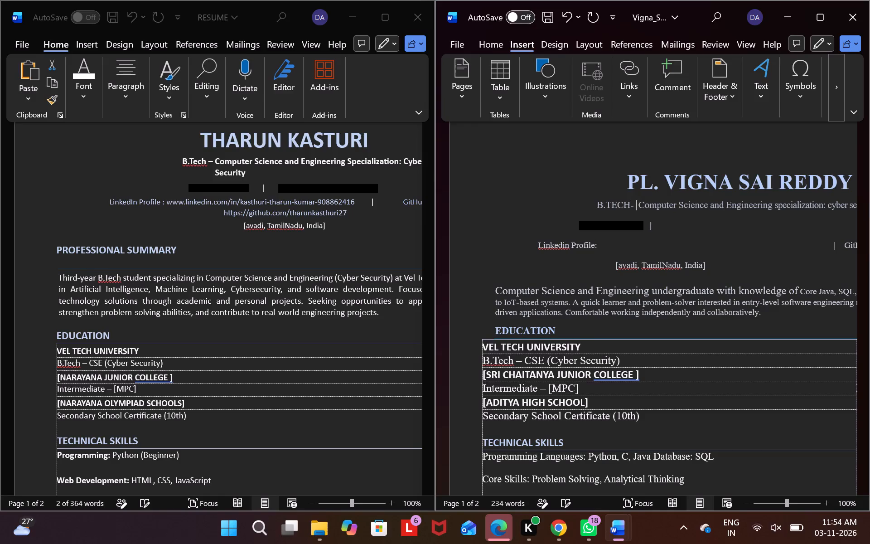
key(BackSpace)
Set the font colour of the whole B.TECH- degree and specialization line to the black theme colour.
scroll(667, 211, left, 1)
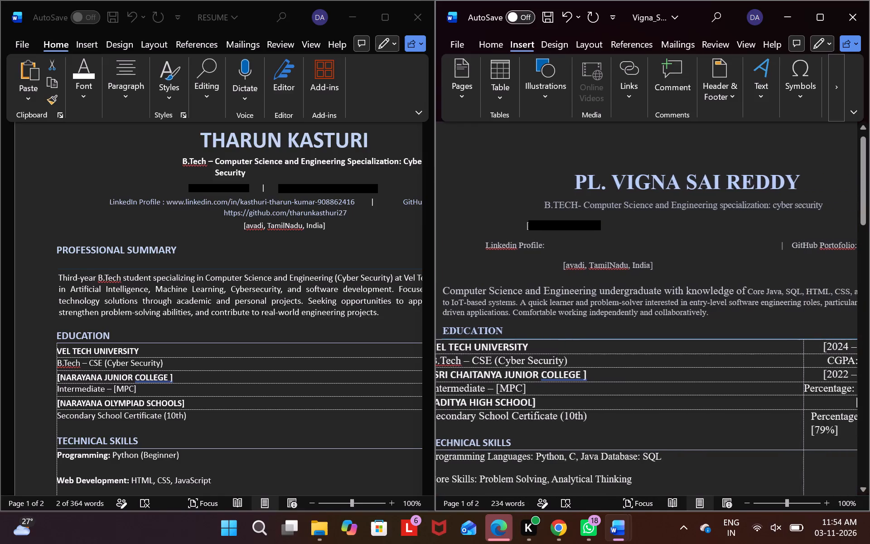
scroll(667, 211, left, 1)
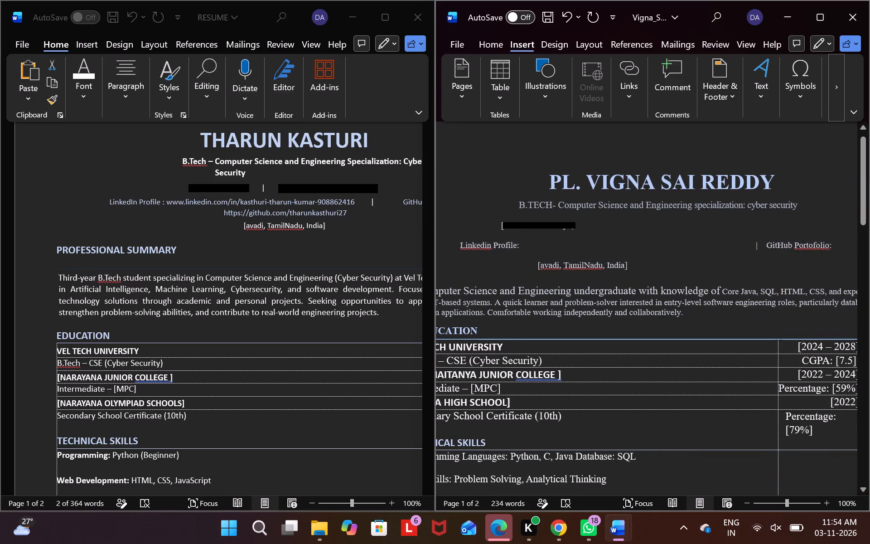
drag(516, 203, 789, 203)
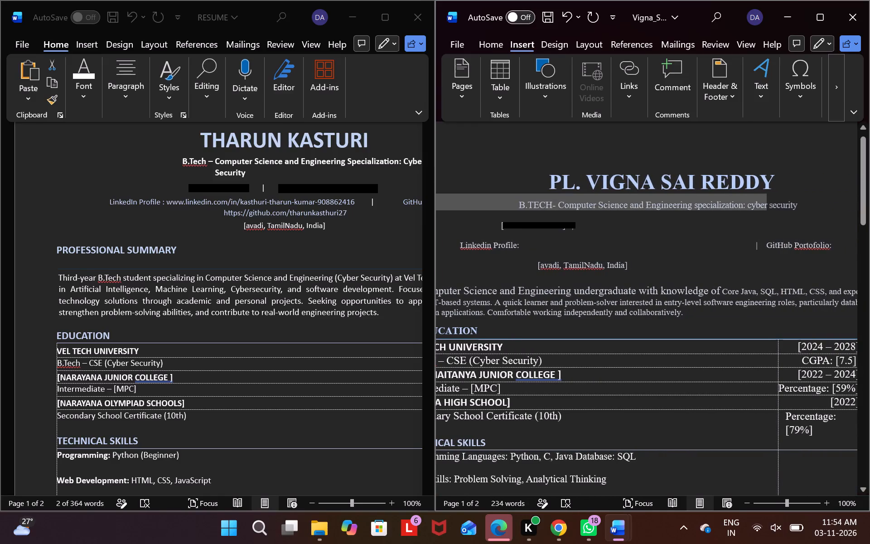
drag(789, 203, 807, 206)
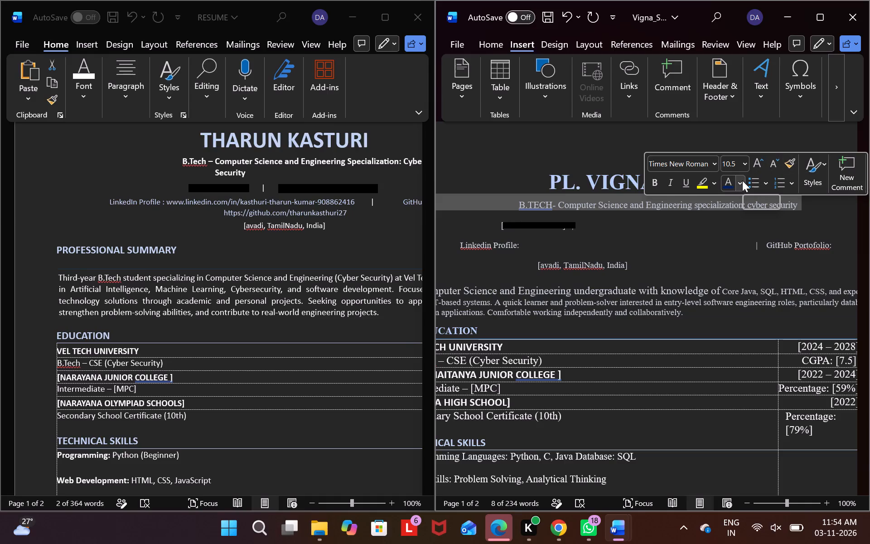
click(742, 180)
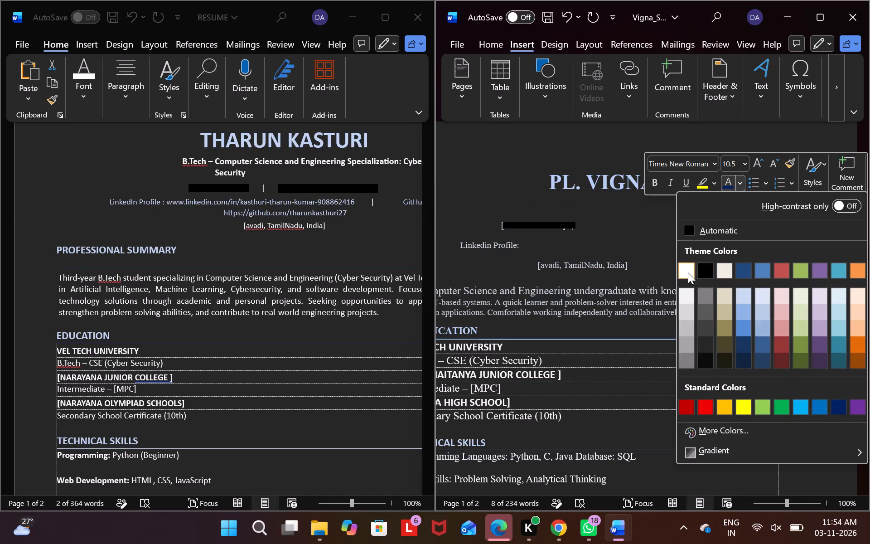
click(701, 272)
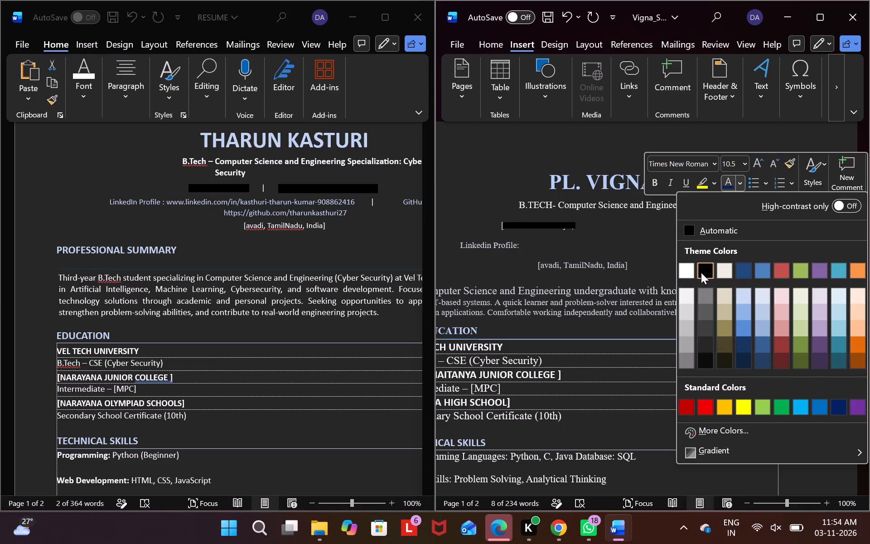
click(652, 241)
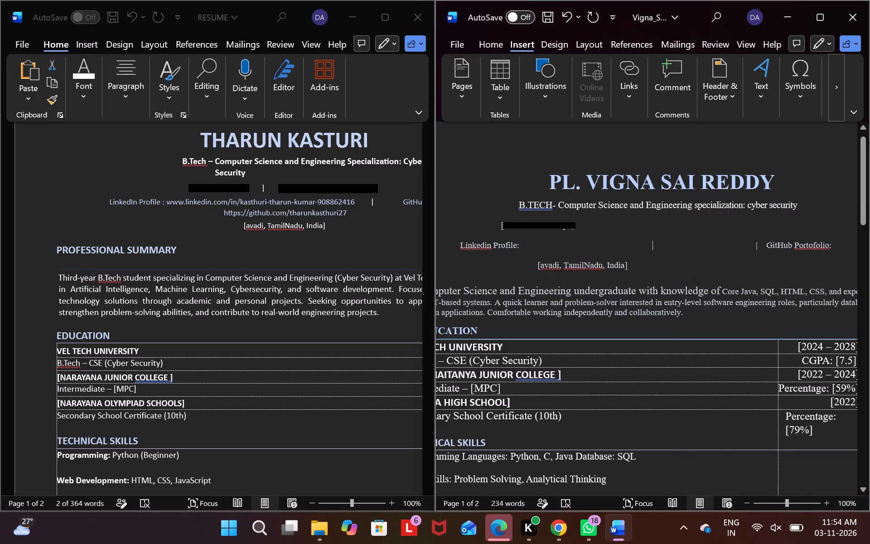
Enter the heading "PROFESSIONAL SUMARY" on the empty line above the summary paragraph.
scroll(585, 237, down, 1)
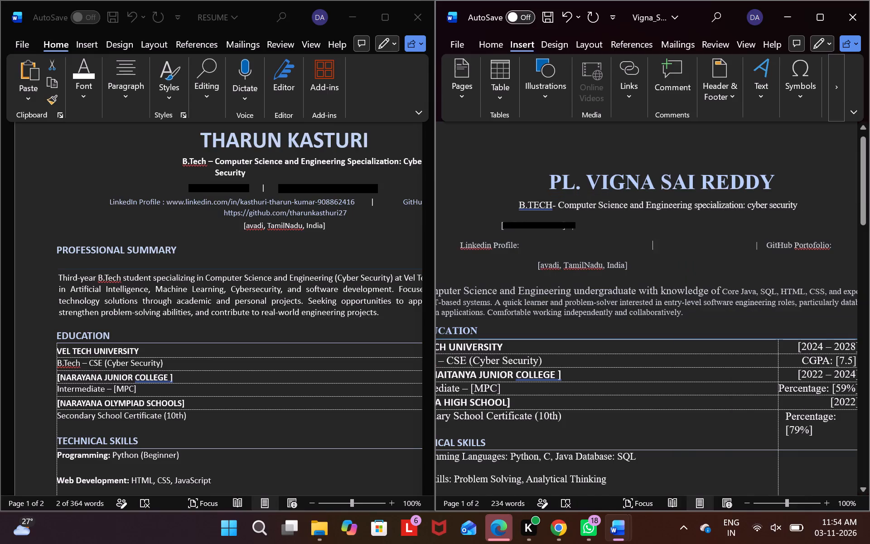
scroll(585, 237, down, 1)
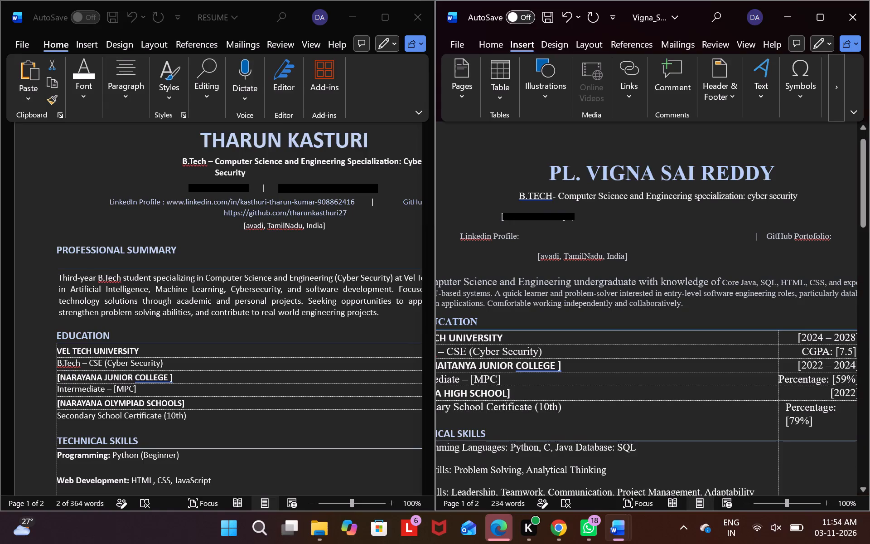
scroll(604, 248, down, 1)
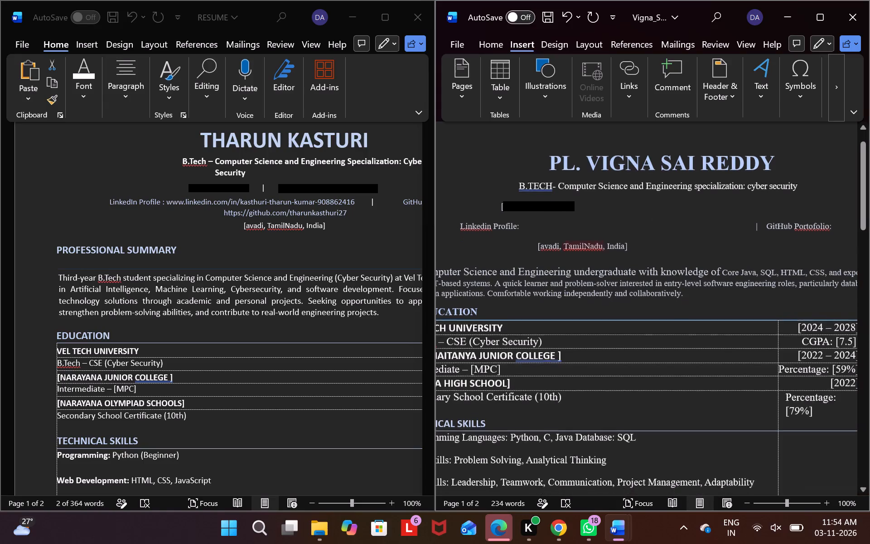
scroll(604, 248, down, 1)
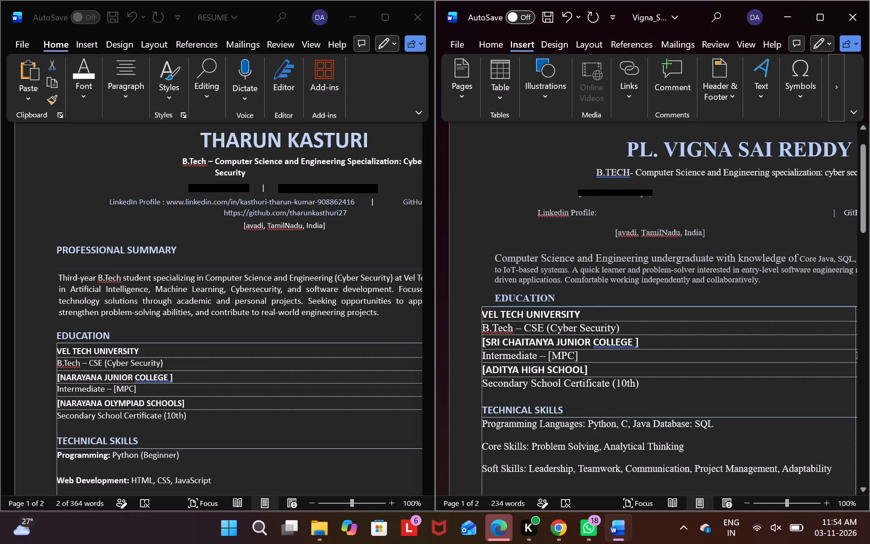
click(511, 246)
text(PR)
key(o)
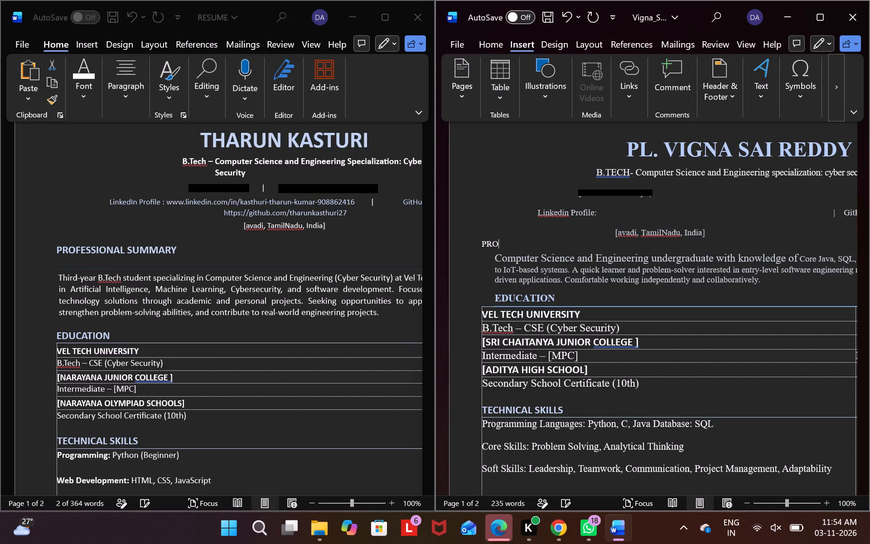
key(f)
text(ESSIONAL SUMARY)
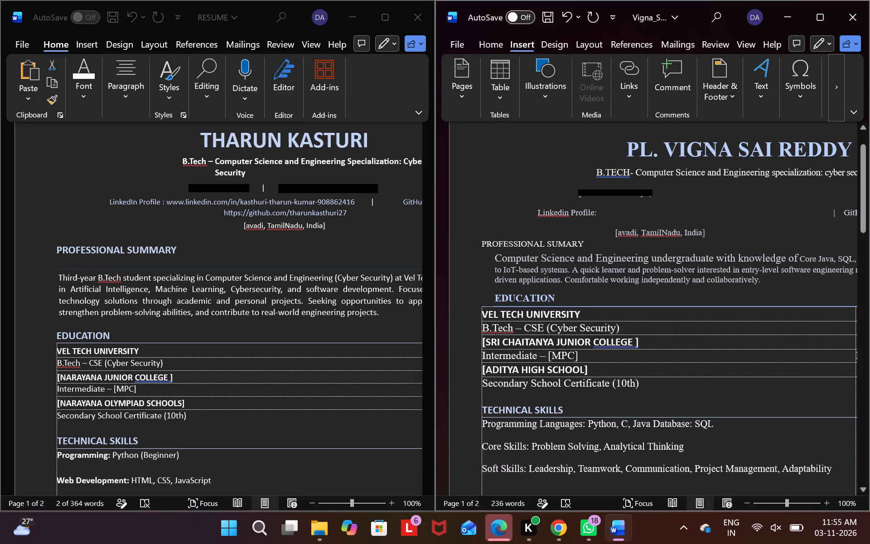
Set the new PROFESSIONAL SUMARY heading to font size 11.
drag(480, 243, 590, 243)
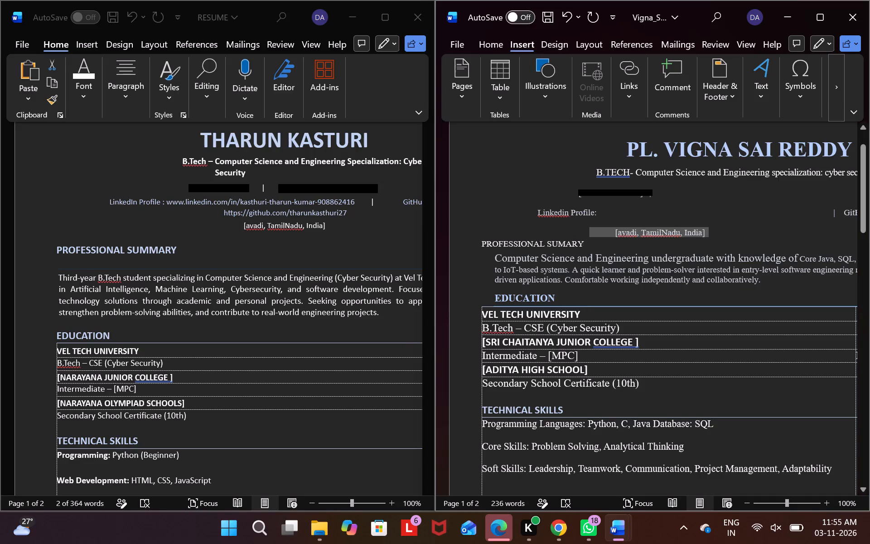
click(691, 200)
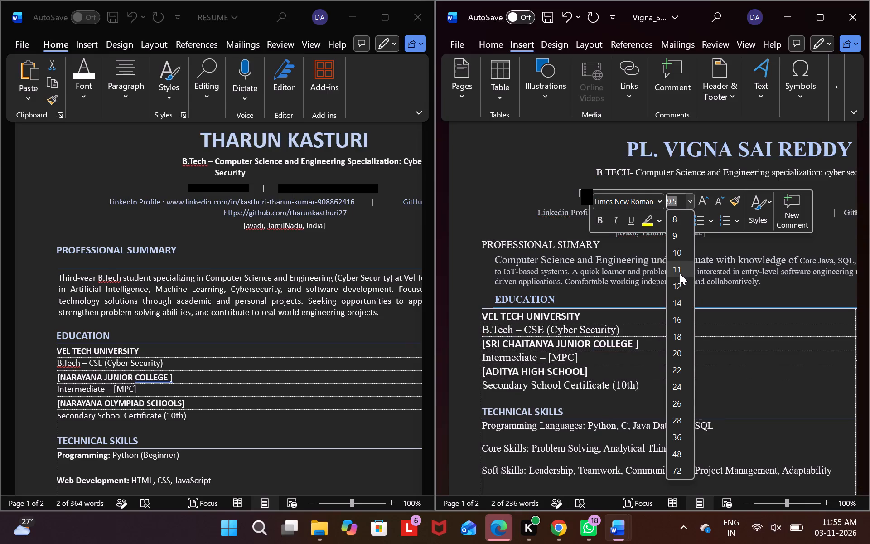
click(680, 273)
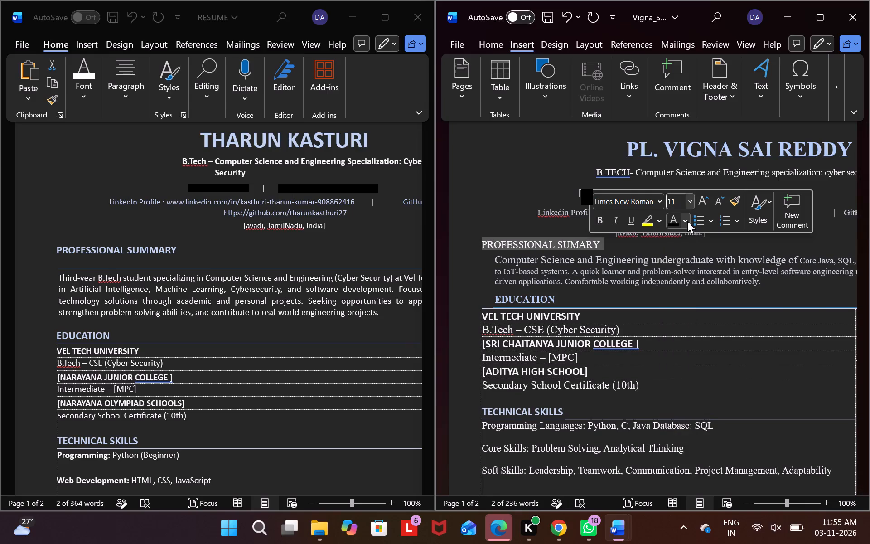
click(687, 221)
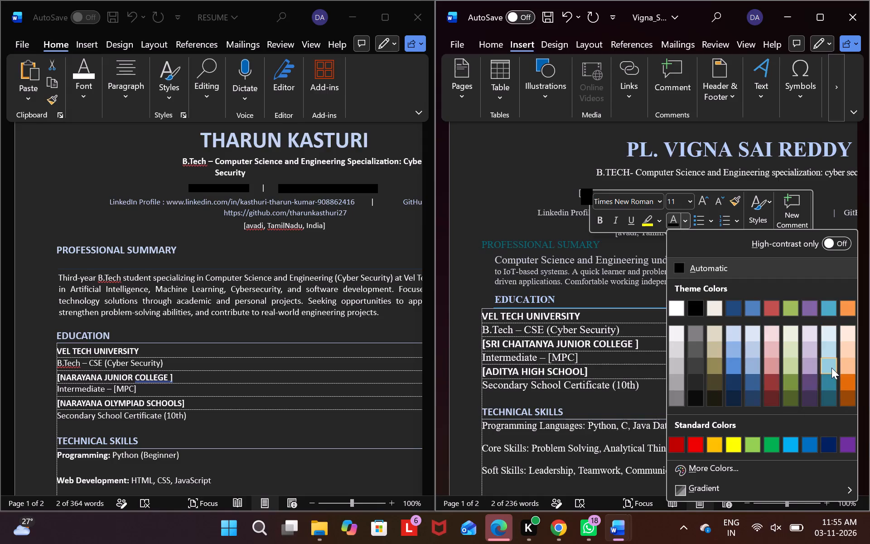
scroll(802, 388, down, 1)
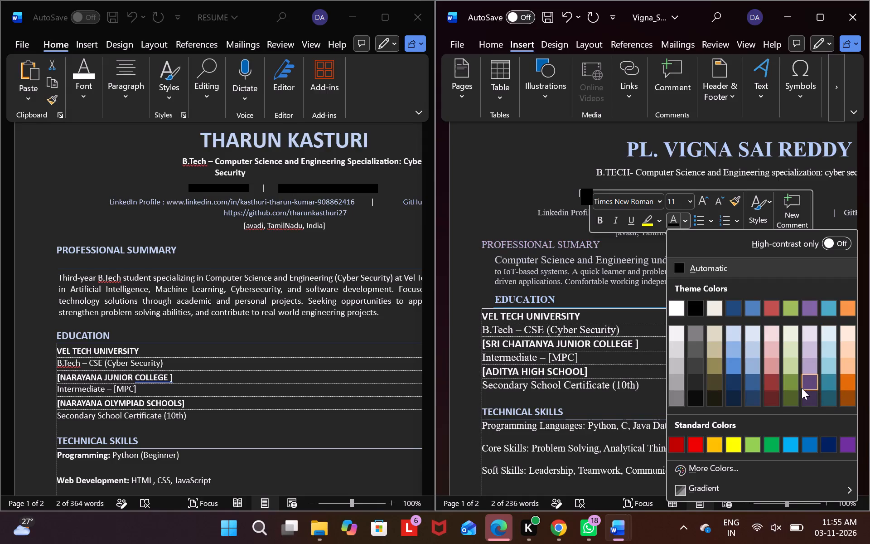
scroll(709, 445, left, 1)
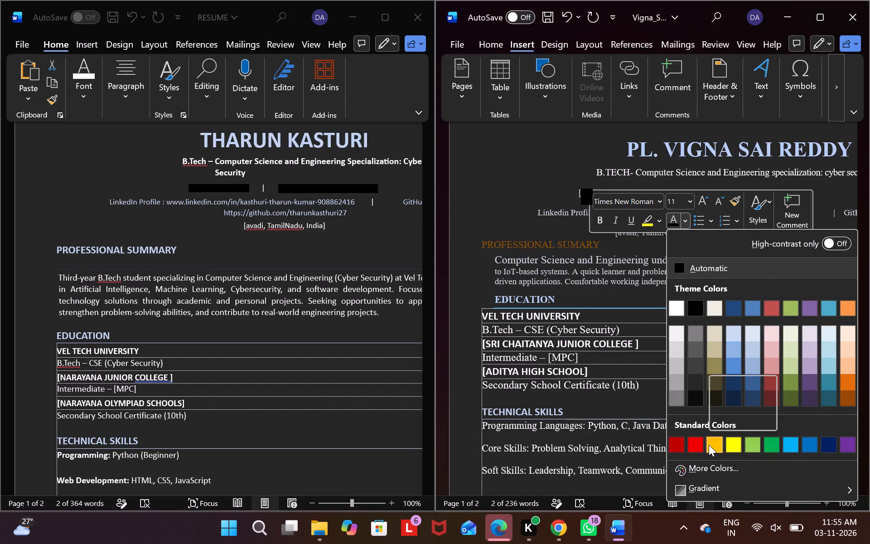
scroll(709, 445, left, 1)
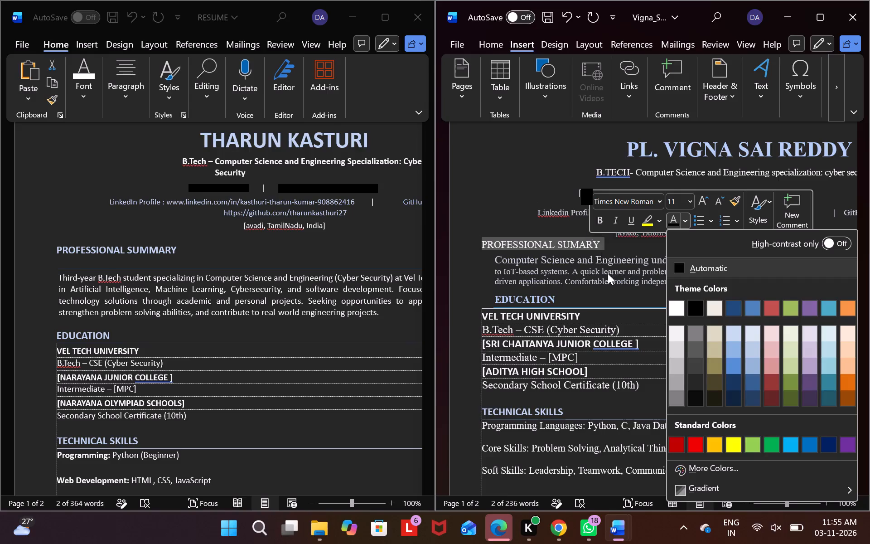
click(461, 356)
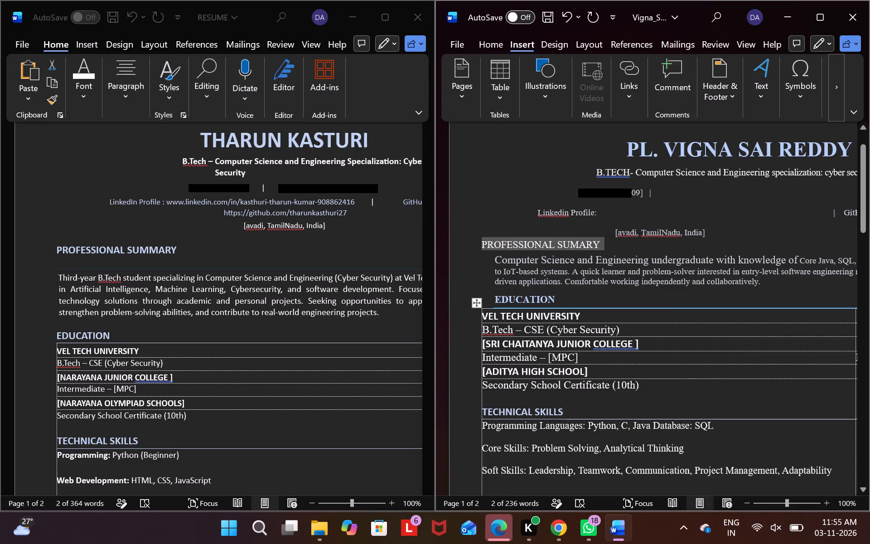
Check the font formatting and font colour options of the TECHNICAL SKILLS heading in the converted resume.
scroll(559, 383, down, 1)
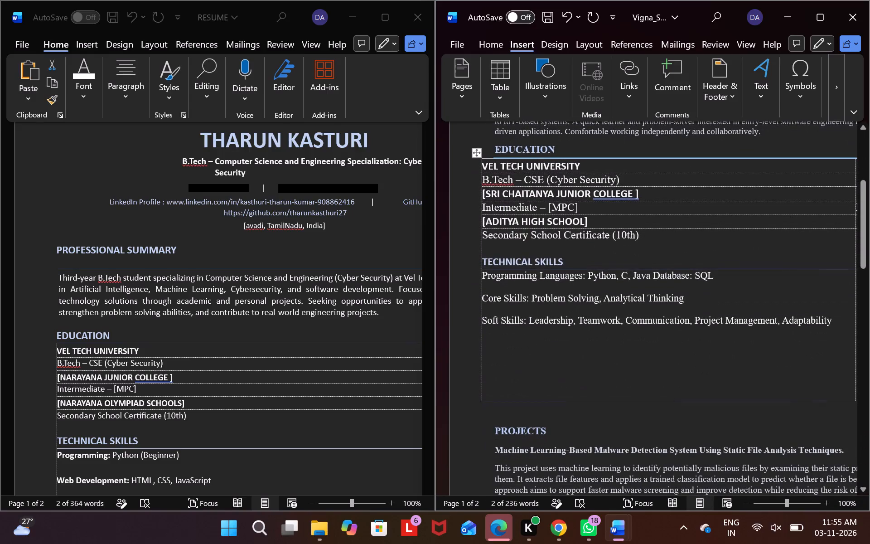
scroll(559, 383, up, 1)
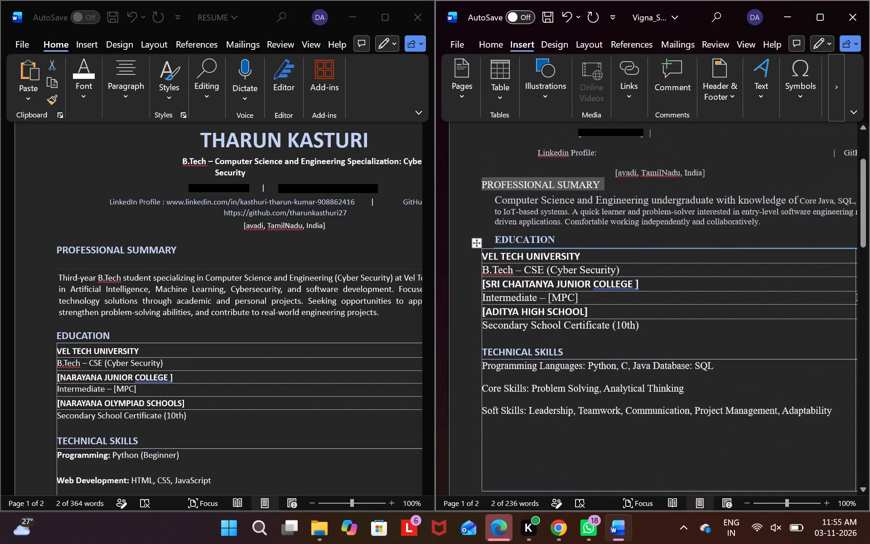
drag(483, 351, 566, 354)
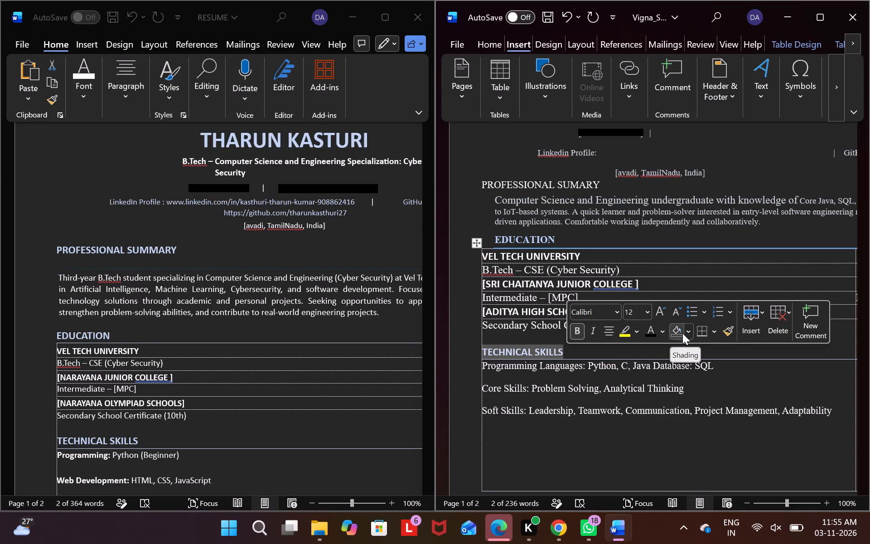
click(661, 329)
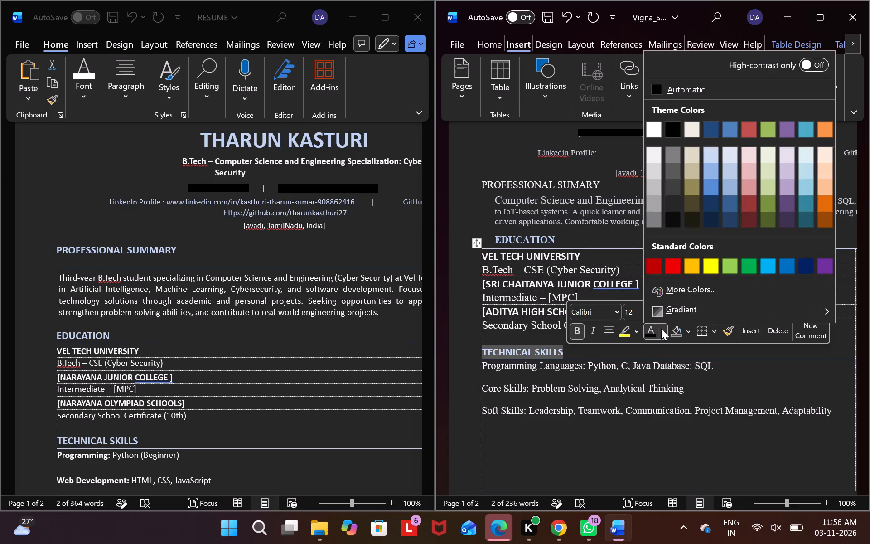
click(591, 447)
scroll(565, 384, up, 1)
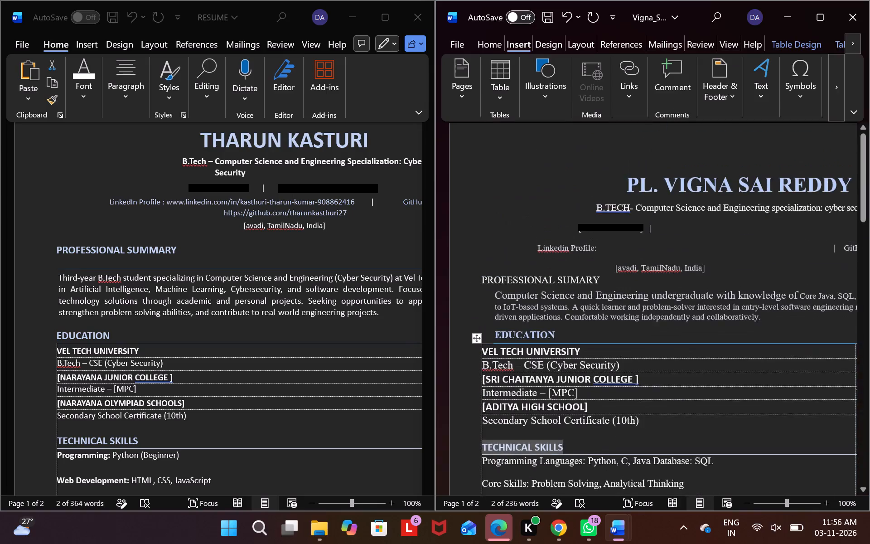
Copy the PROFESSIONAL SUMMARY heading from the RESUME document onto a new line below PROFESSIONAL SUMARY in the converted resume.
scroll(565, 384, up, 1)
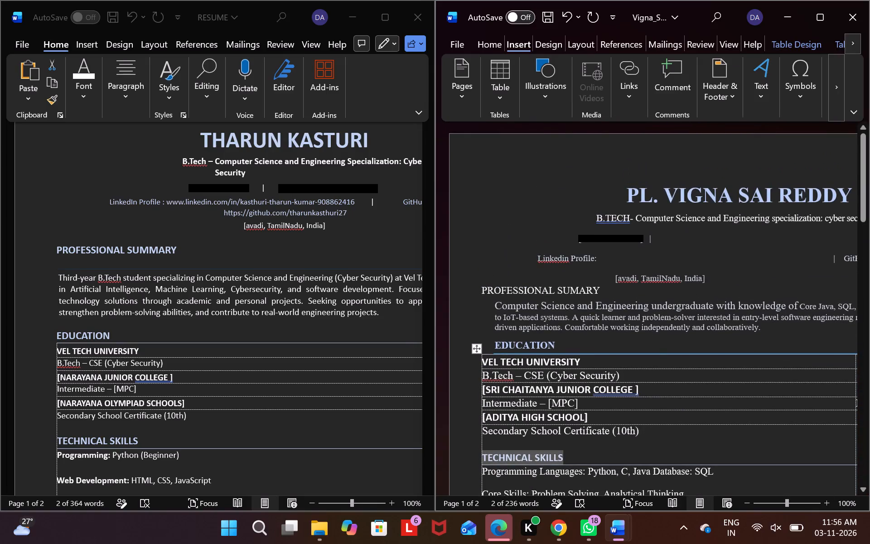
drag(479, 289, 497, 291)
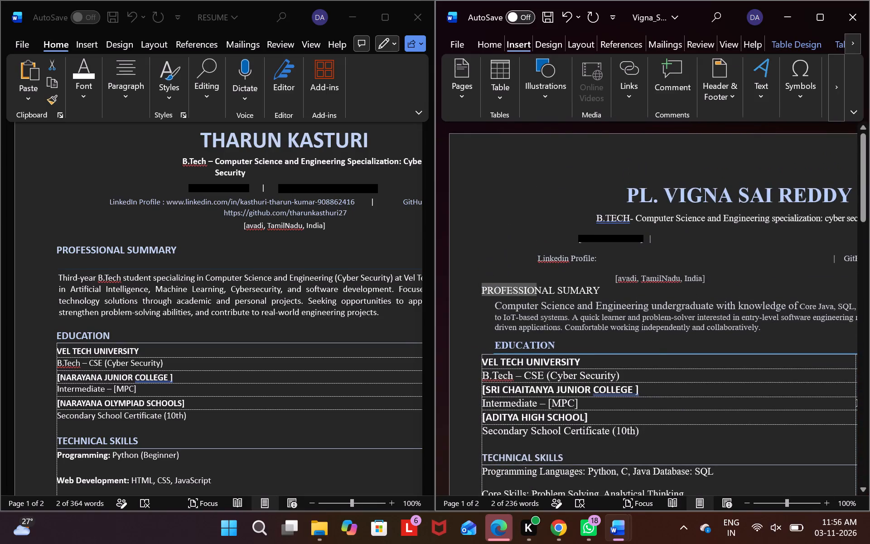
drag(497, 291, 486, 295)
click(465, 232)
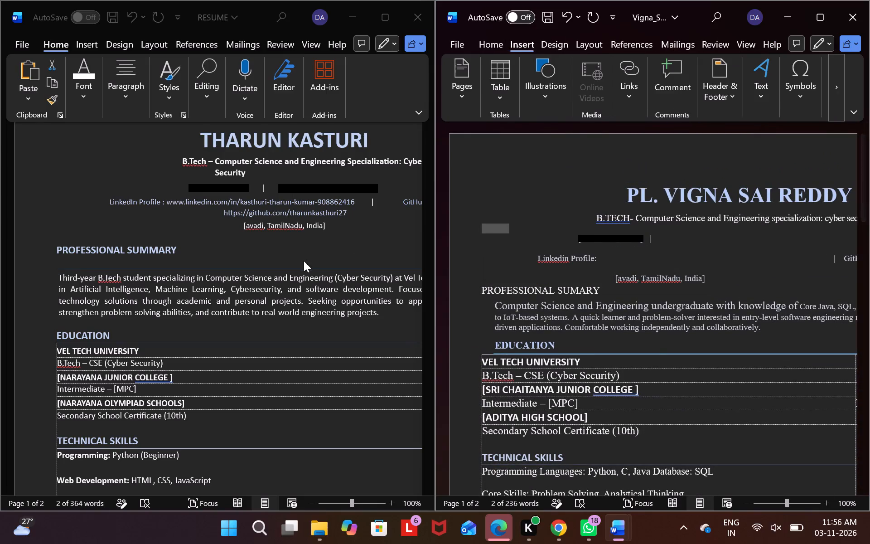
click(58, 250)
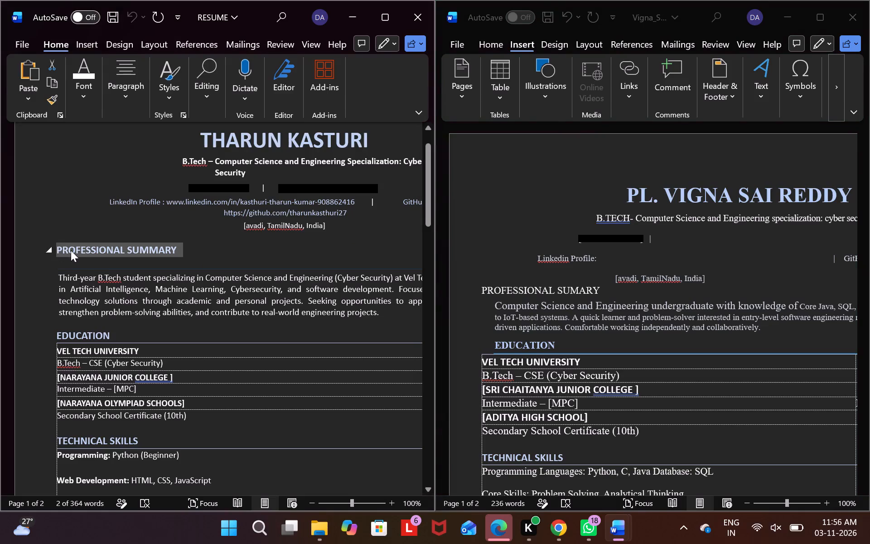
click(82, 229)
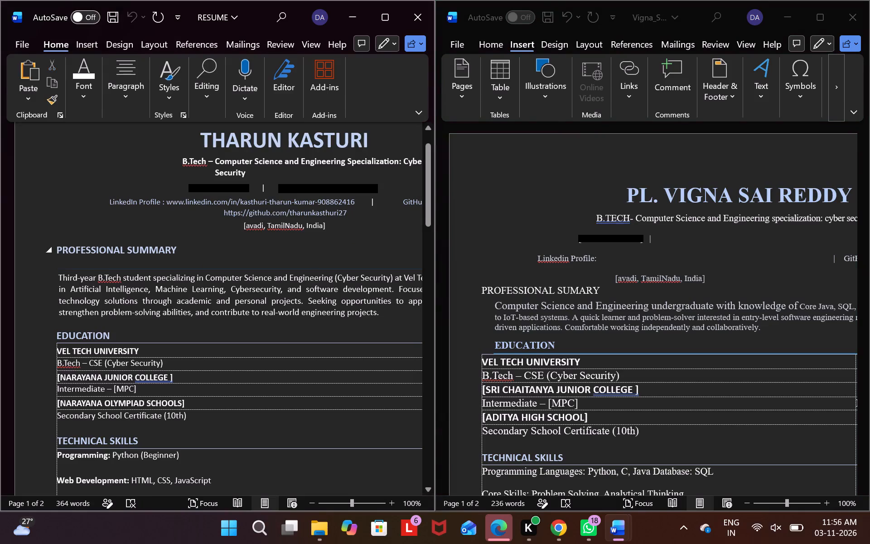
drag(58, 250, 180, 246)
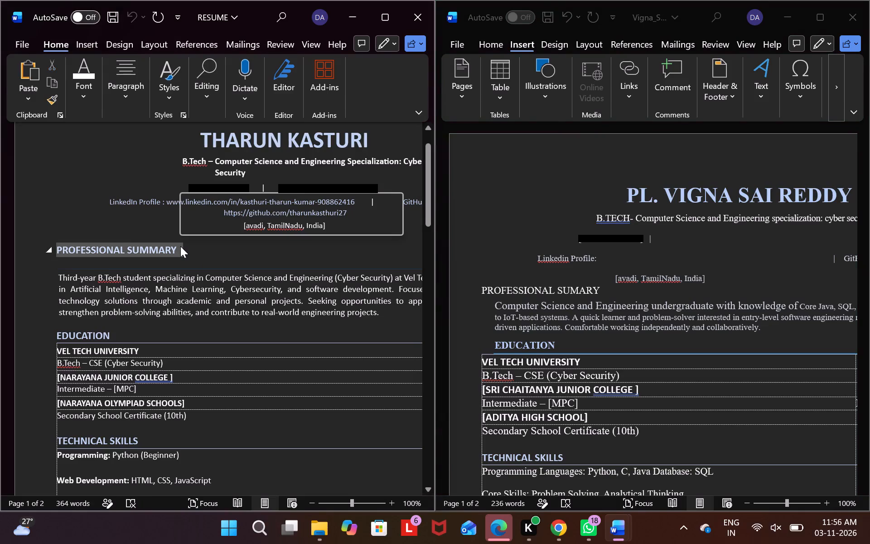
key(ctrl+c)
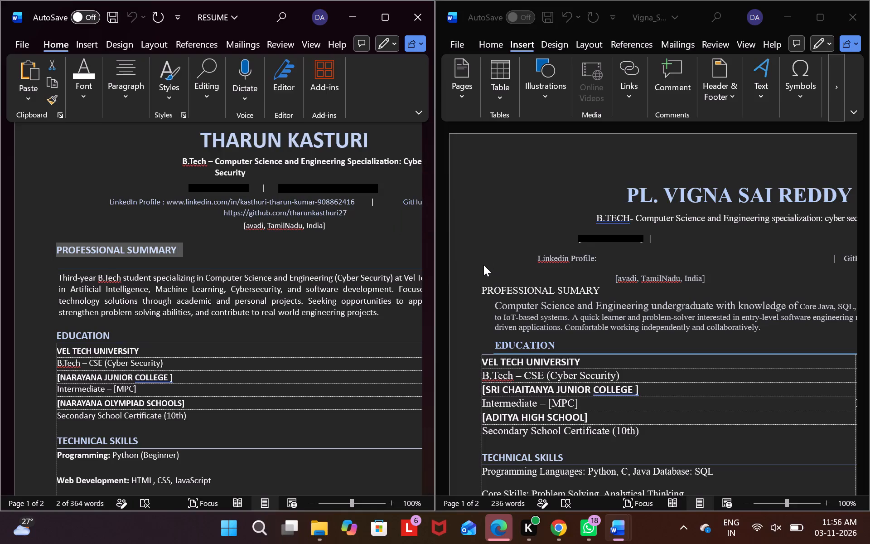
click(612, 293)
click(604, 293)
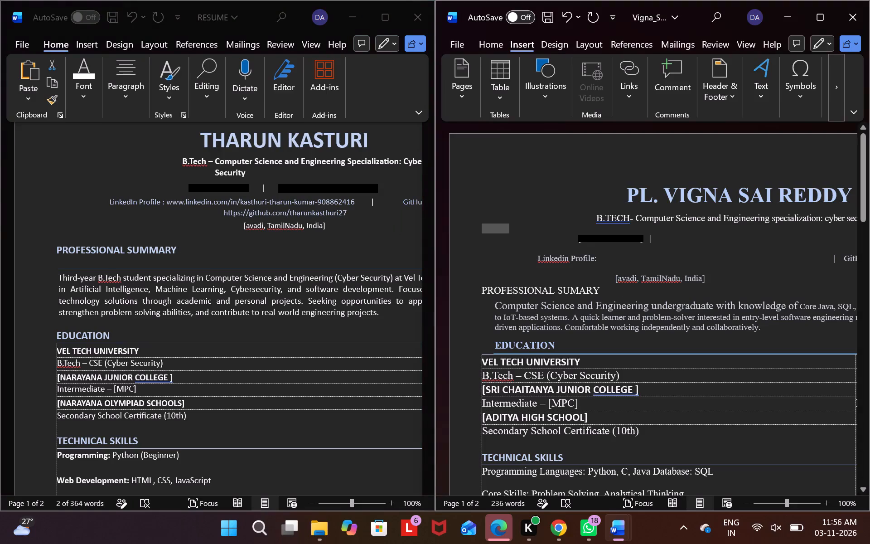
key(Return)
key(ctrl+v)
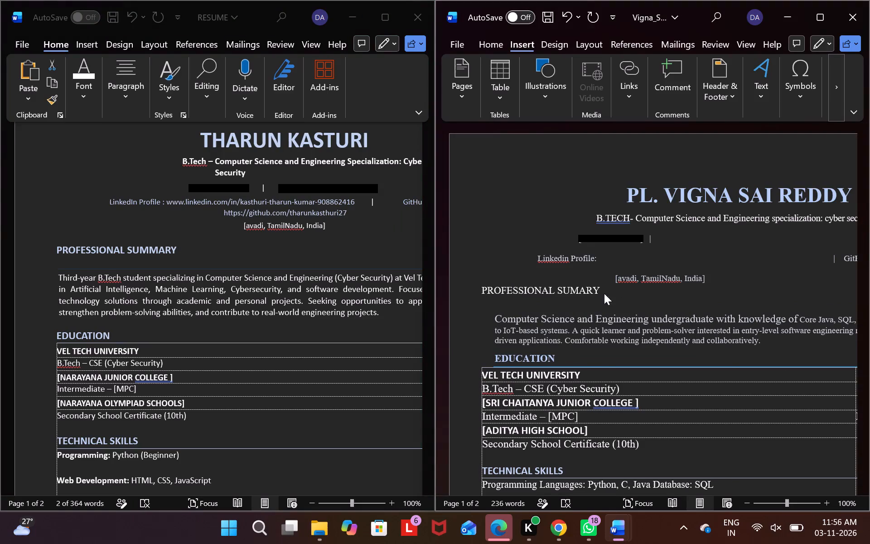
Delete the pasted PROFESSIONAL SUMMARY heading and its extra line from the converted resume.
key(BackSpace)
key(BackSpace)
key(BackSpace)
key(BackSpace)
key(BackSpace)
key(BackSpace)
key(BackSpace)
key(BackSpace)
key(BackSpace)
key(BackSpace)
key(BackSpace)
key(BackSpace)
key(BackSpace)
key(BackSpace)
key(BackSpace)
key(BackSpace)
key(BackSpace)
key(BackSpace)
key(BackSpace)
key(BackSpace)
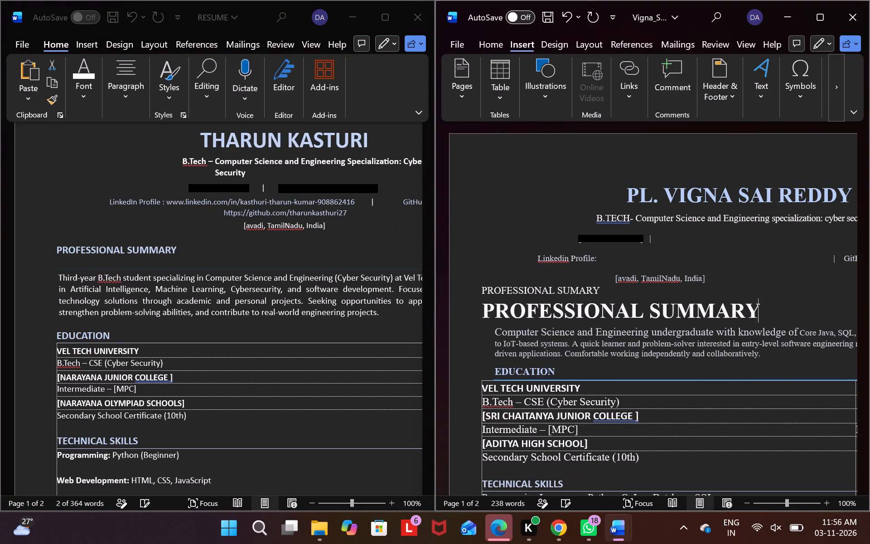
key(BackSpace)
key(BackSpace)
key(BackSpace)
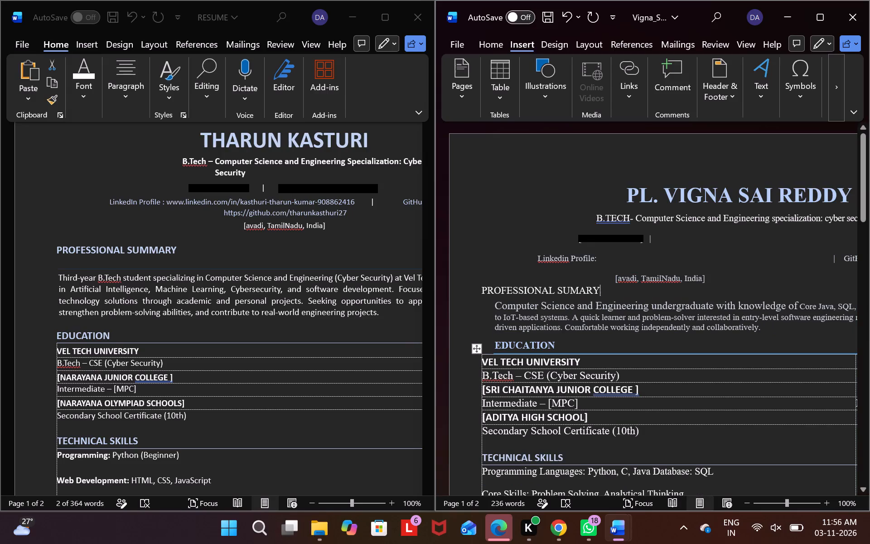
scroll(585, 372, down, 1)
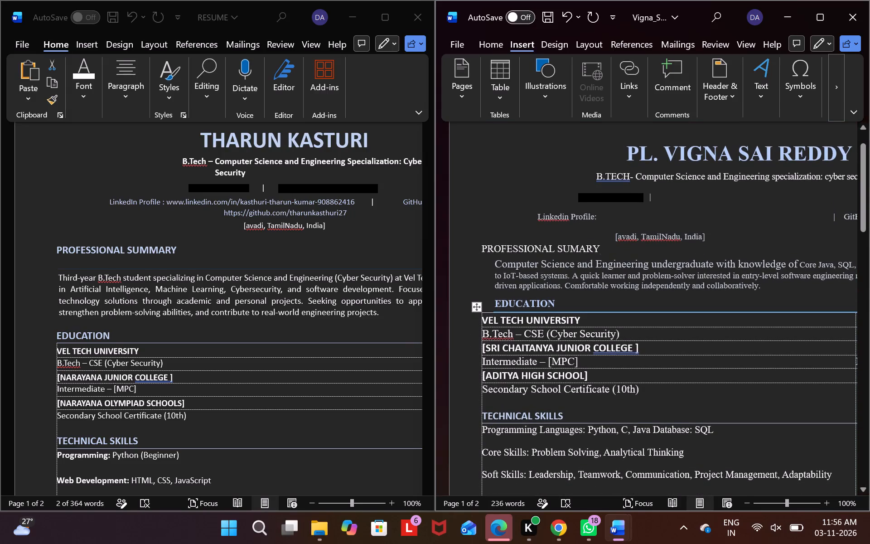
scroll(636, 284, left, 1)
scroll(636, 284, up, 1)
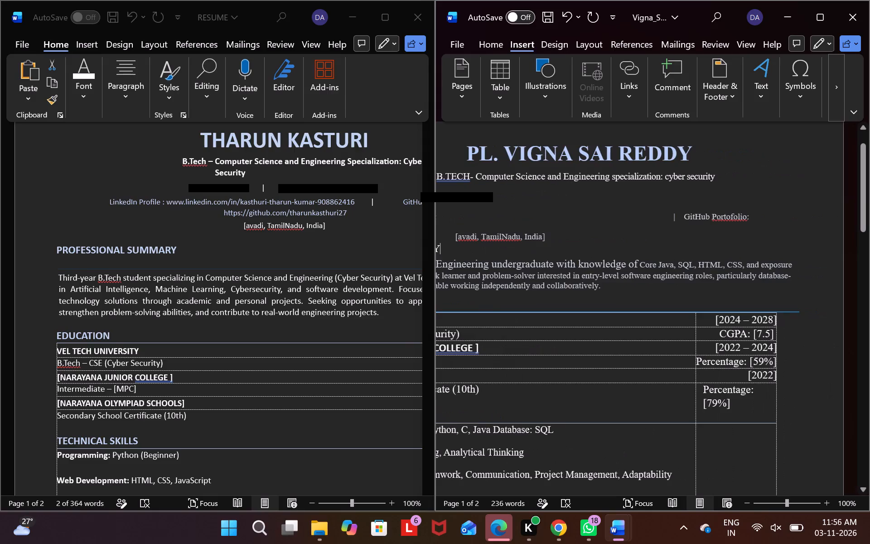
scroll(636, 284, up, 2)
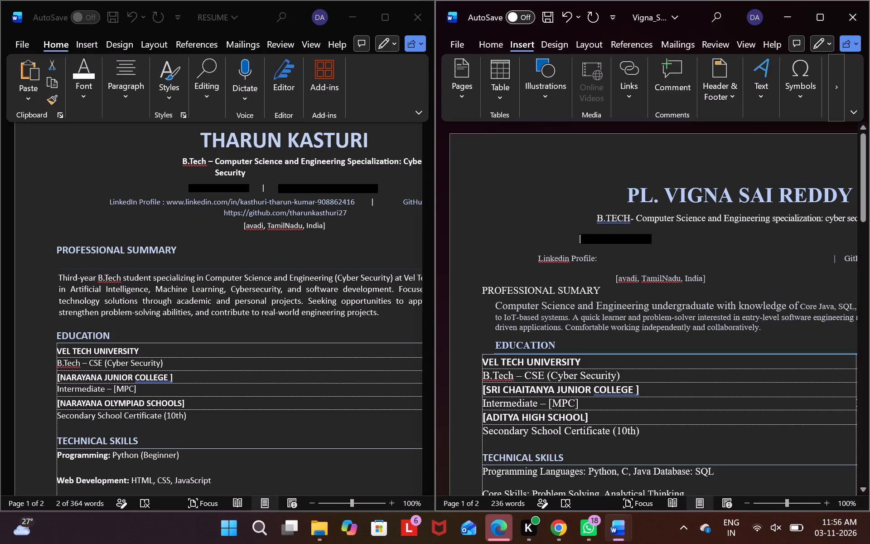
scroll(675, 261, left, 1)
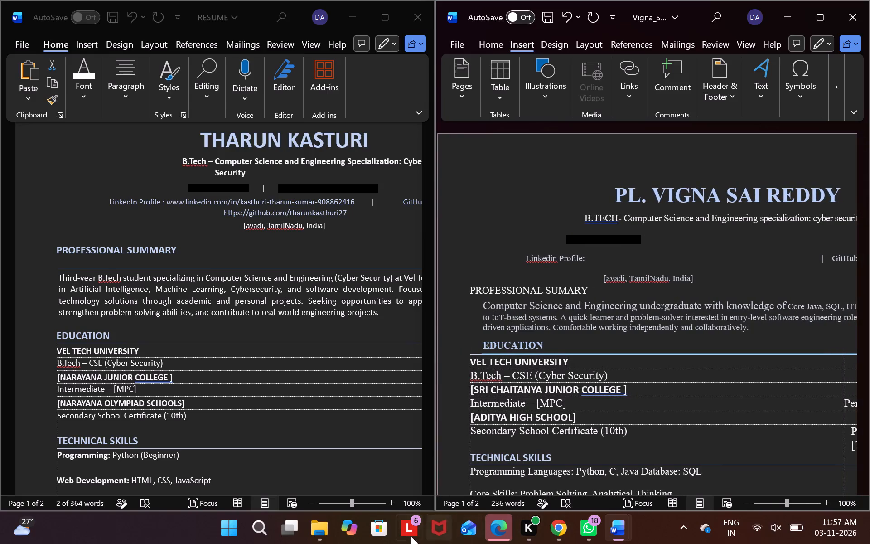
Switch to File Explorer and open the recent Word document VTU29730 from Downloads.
click(319, 528)
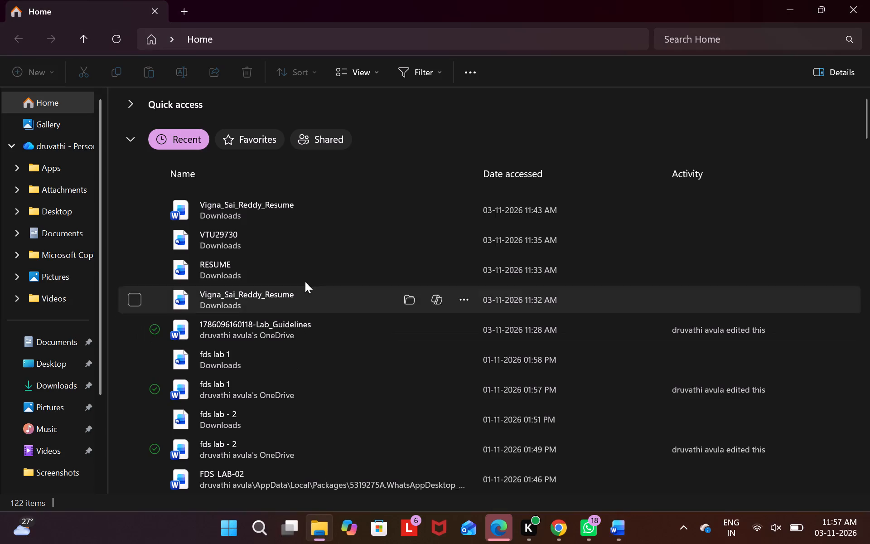
double_click(309, 235)
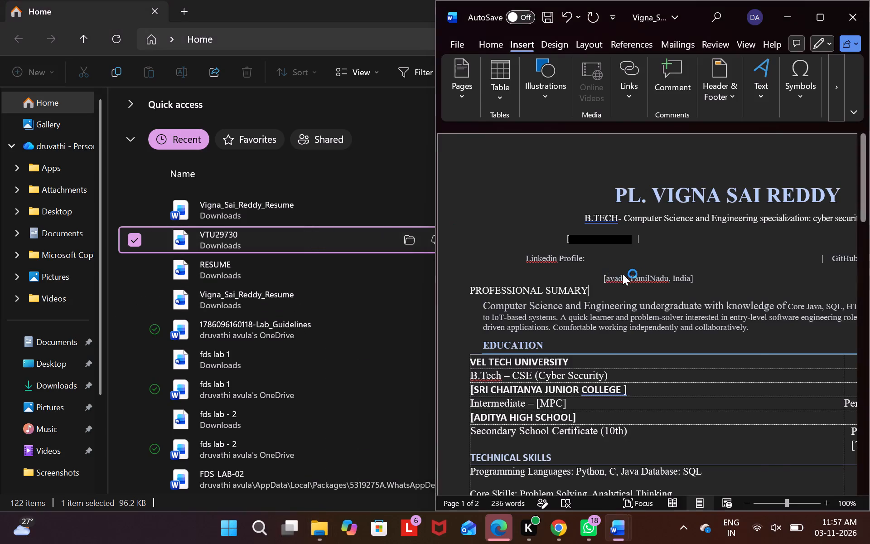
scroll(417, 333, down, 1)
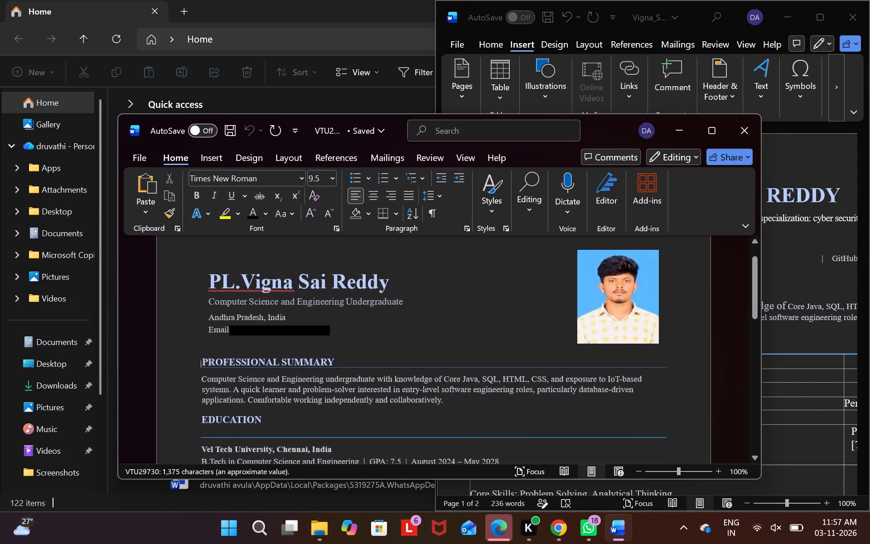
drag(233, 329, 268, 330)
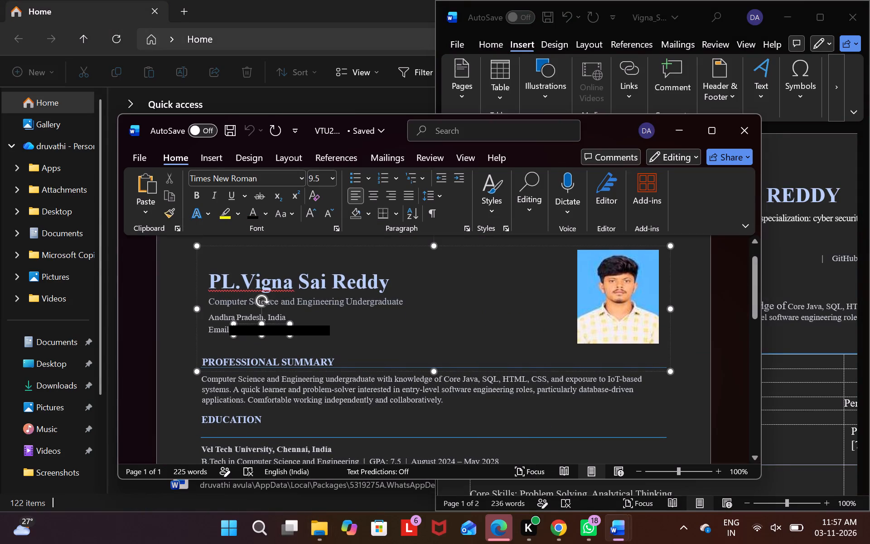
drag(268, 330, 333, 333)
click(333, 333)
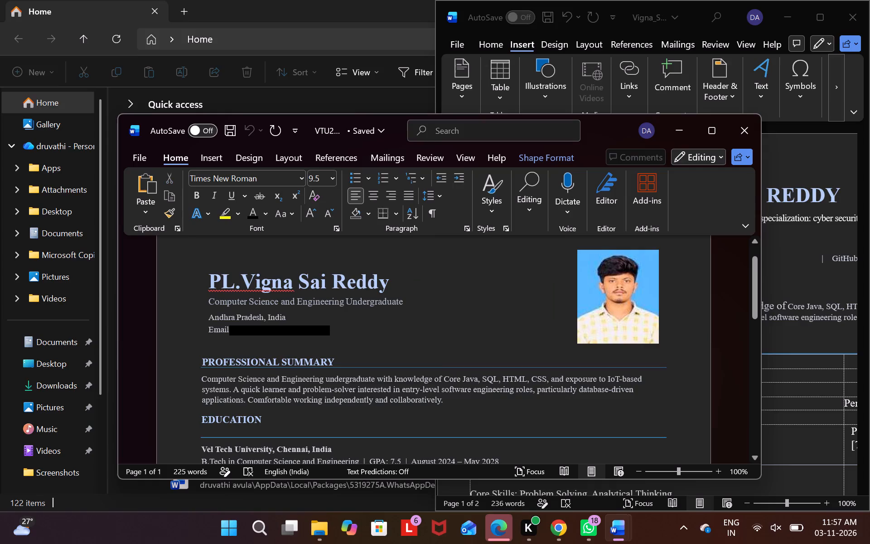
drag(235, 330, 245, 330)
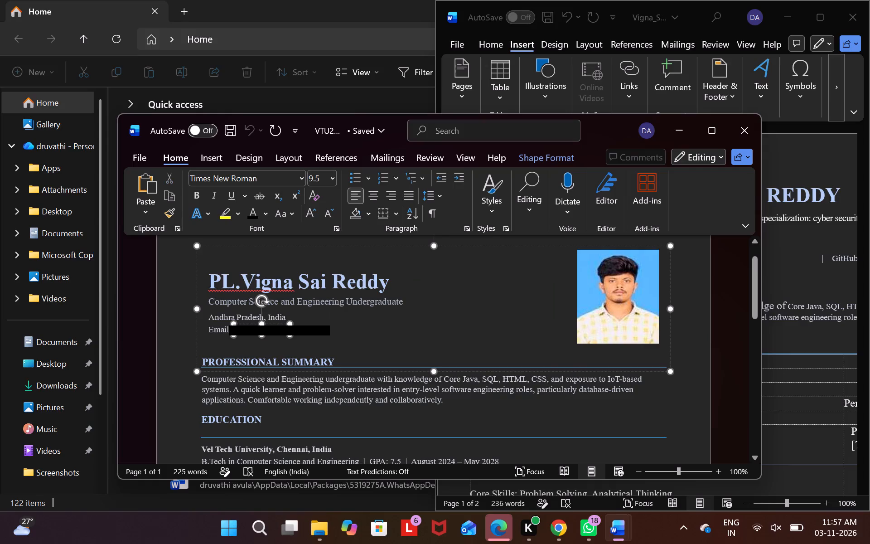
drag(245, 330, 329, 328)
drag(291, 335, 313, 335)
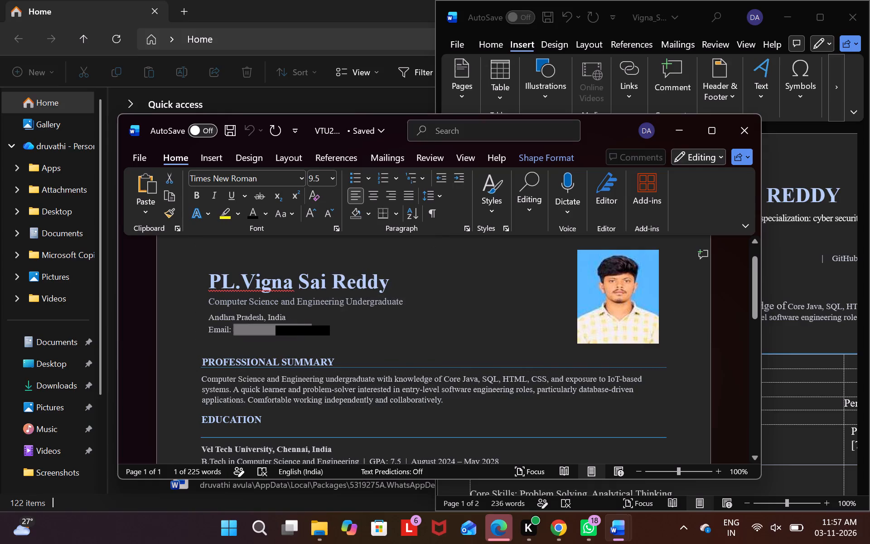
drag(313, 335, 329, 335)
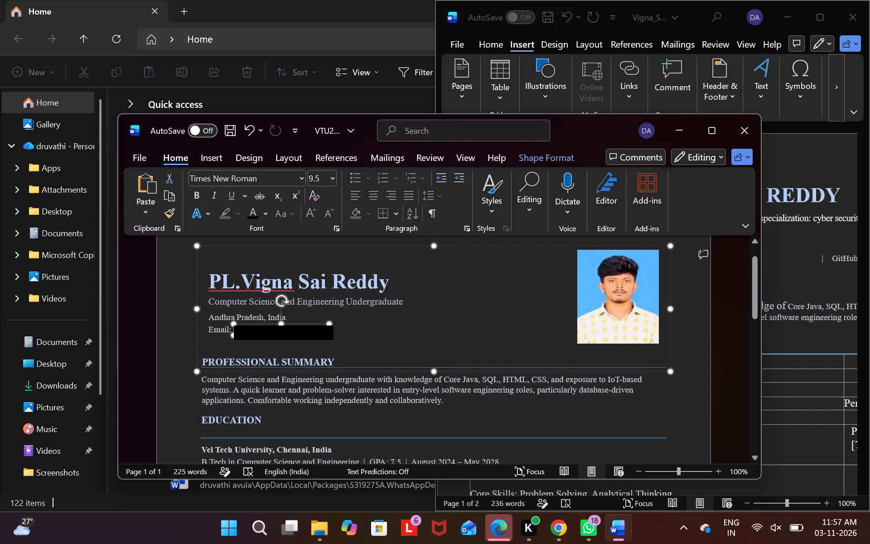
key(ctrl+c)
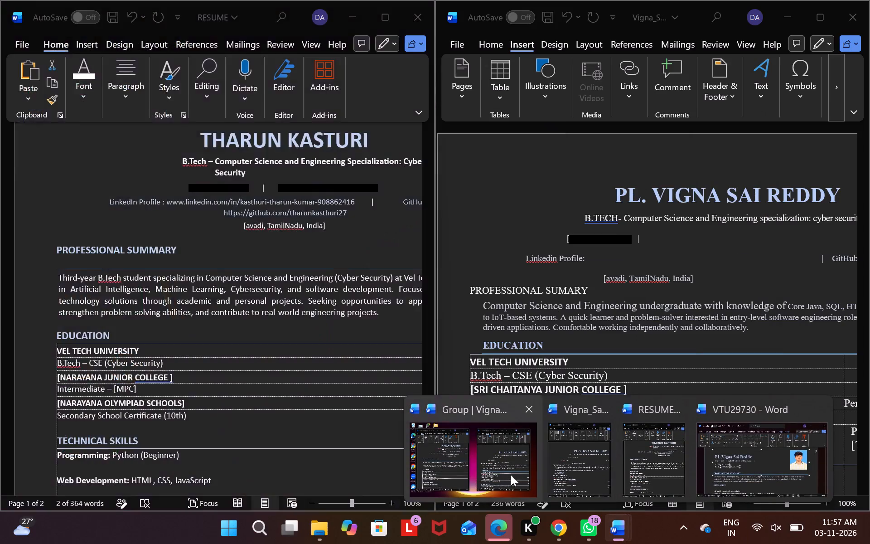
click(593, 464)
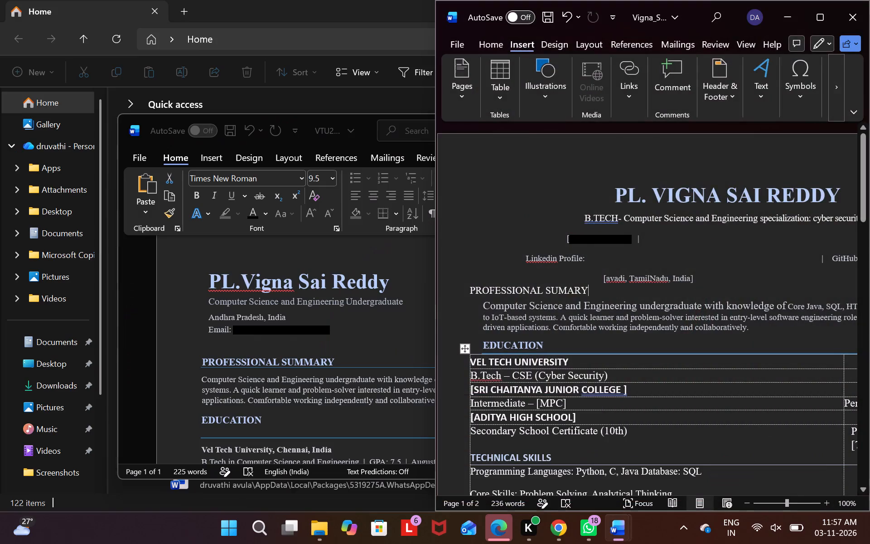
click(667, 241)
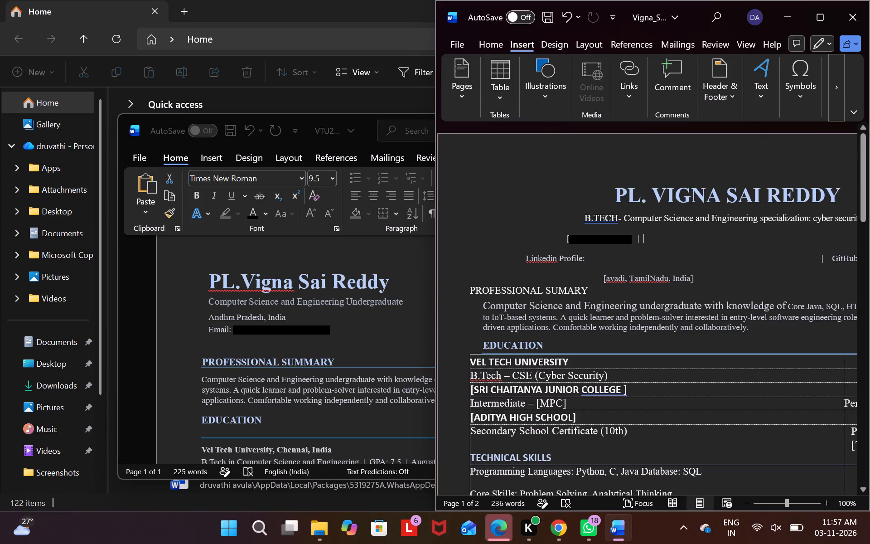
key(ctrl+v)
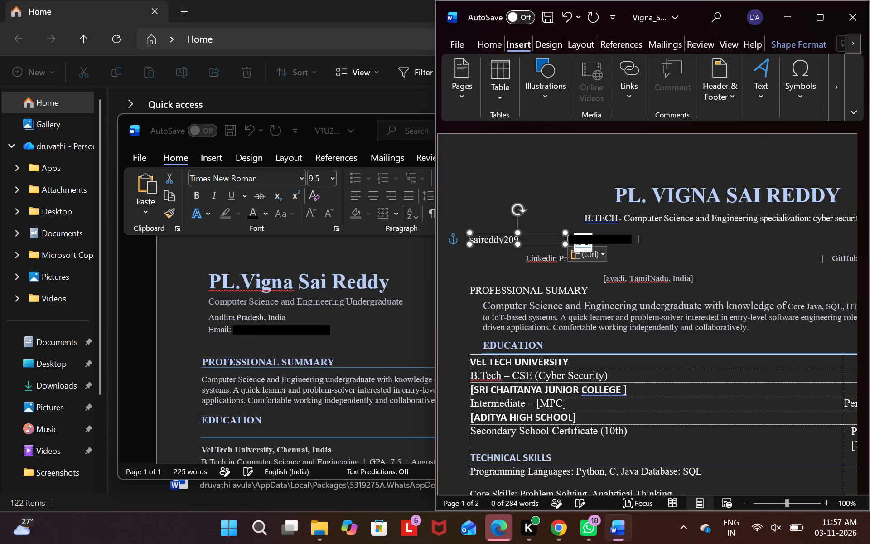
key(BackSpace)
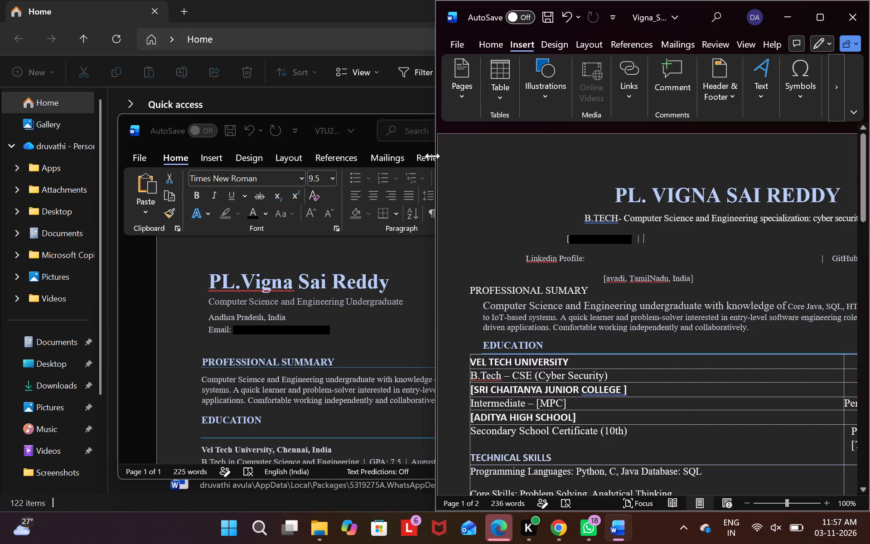
click(821, 5)
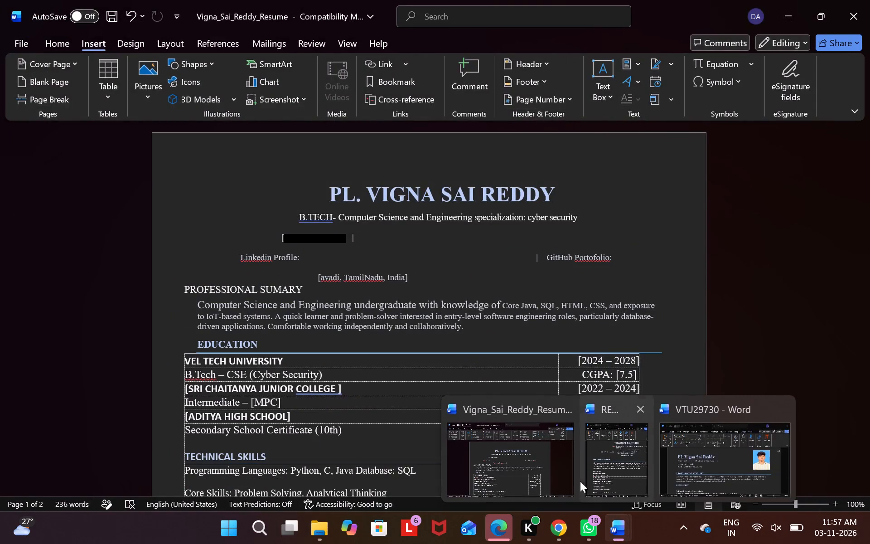
click(551, 474)
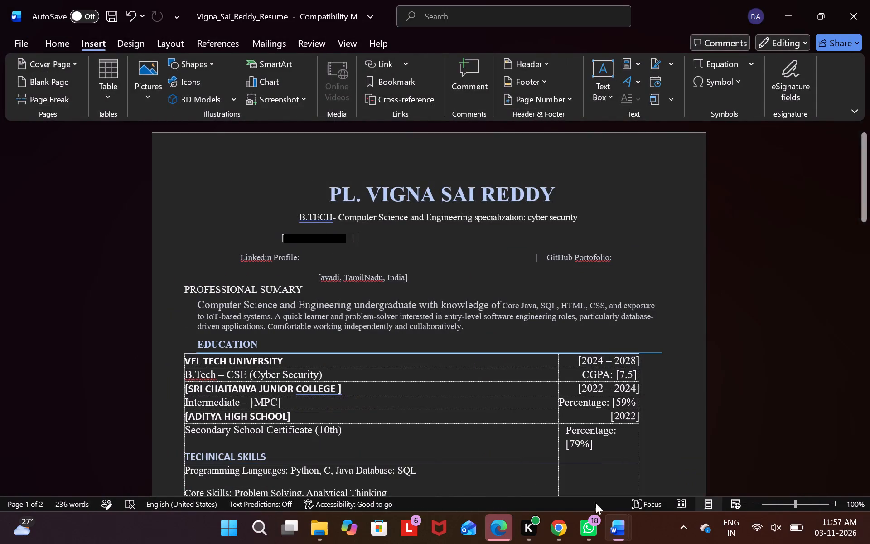
click(620, 468)
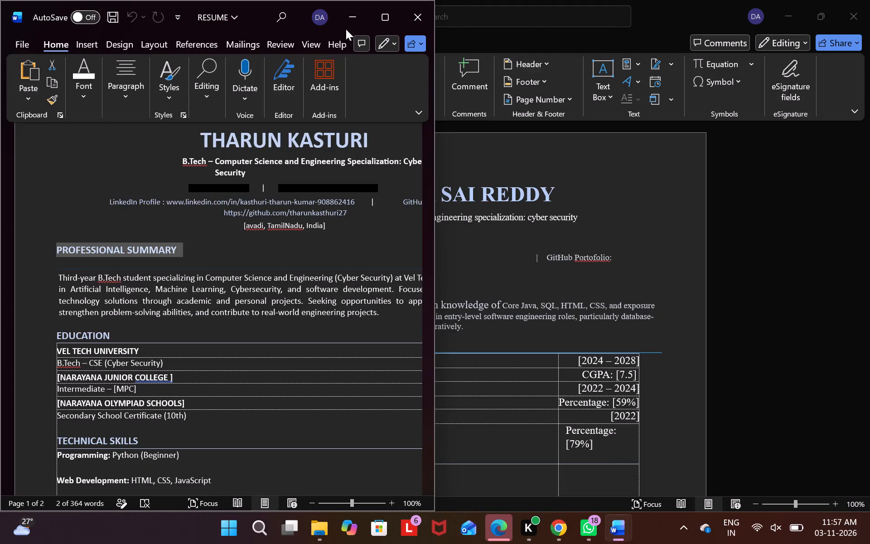
click(356, 6)
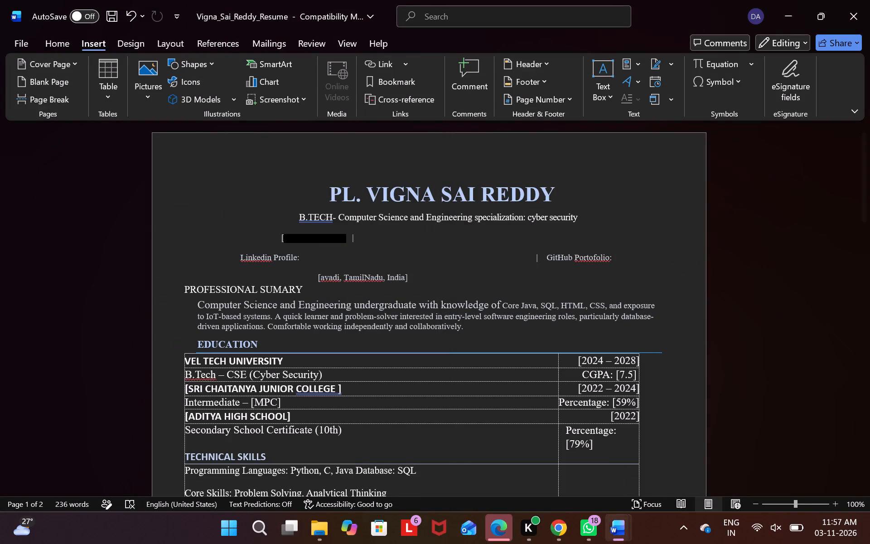
click(680, 450)
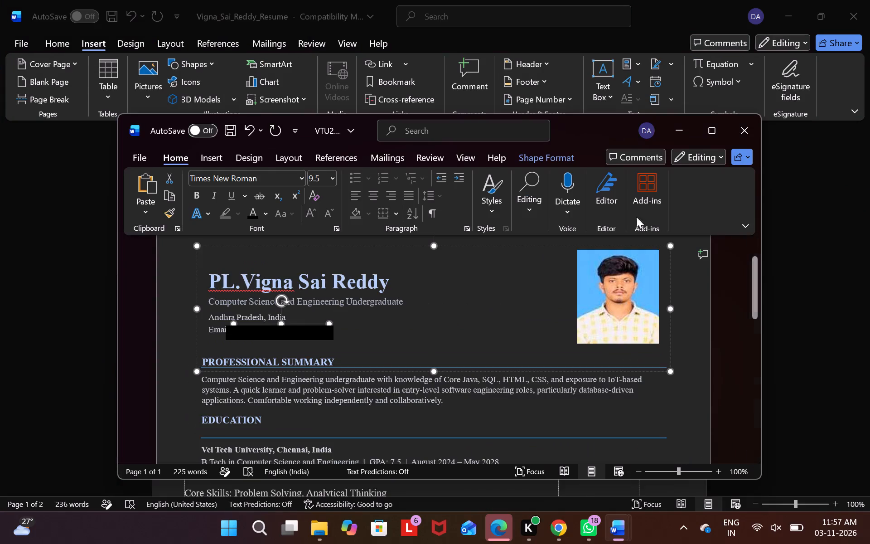
click(708, 131)
click(470, 202)
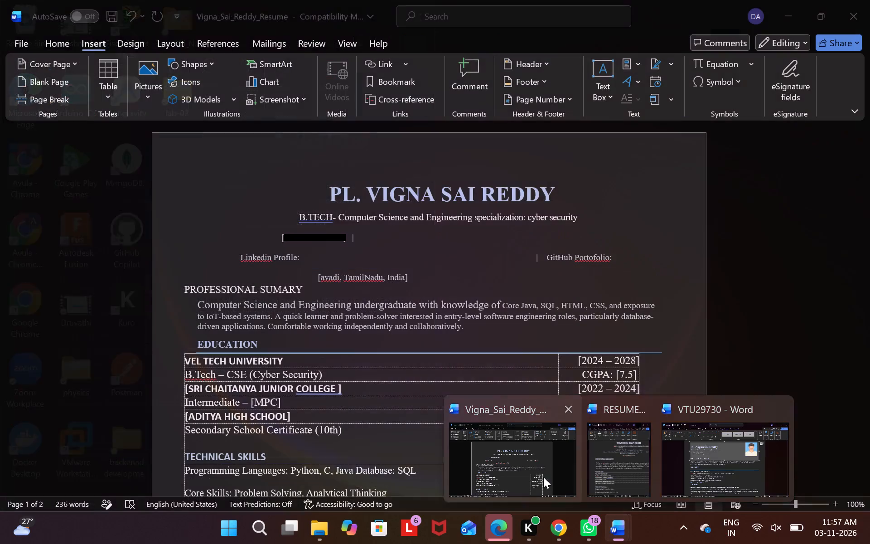
Enter the email address after the separator on the contact line of the converted resume.
click(543, 477)
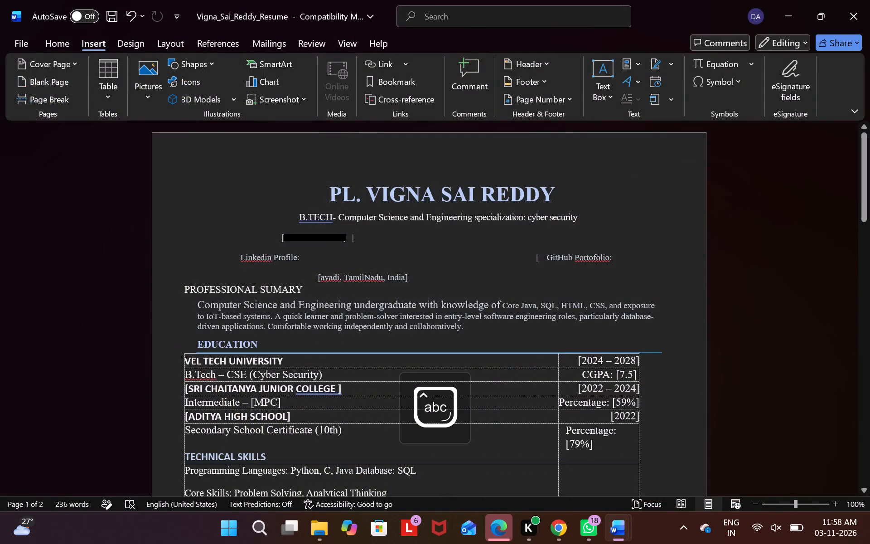
text(sair)
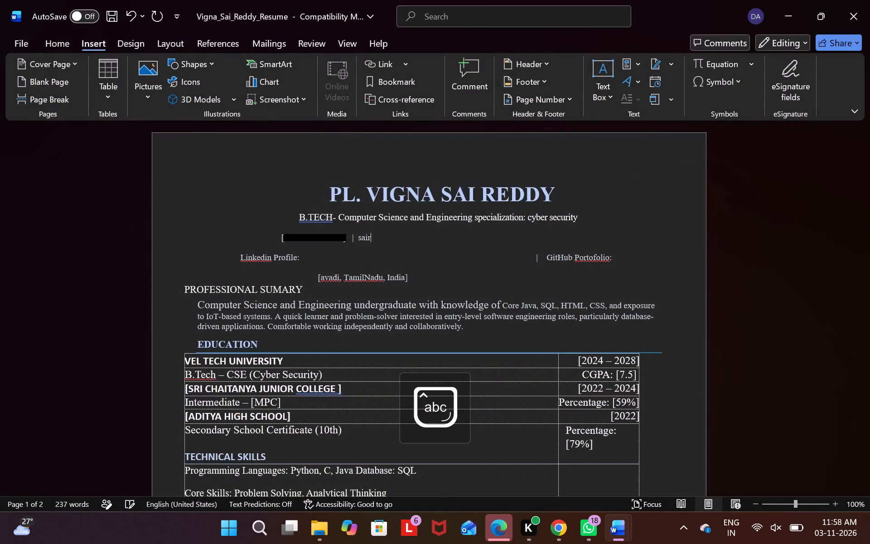
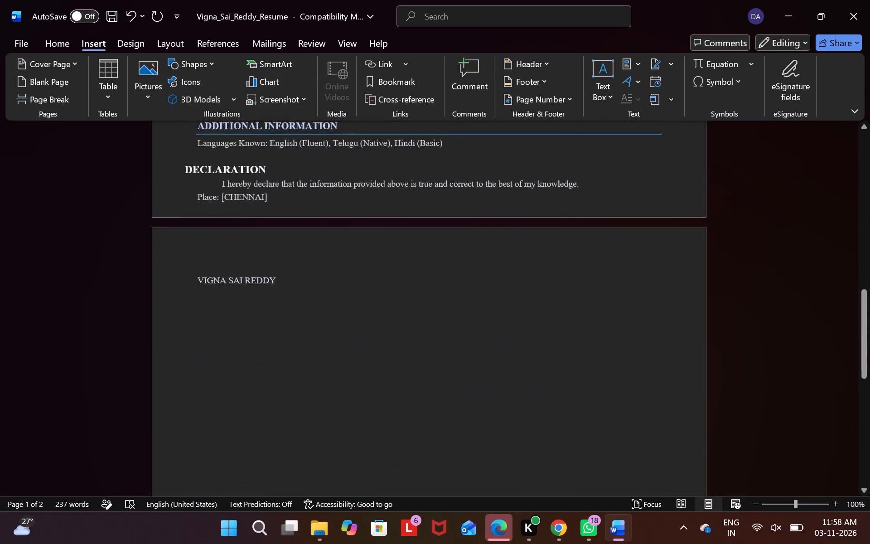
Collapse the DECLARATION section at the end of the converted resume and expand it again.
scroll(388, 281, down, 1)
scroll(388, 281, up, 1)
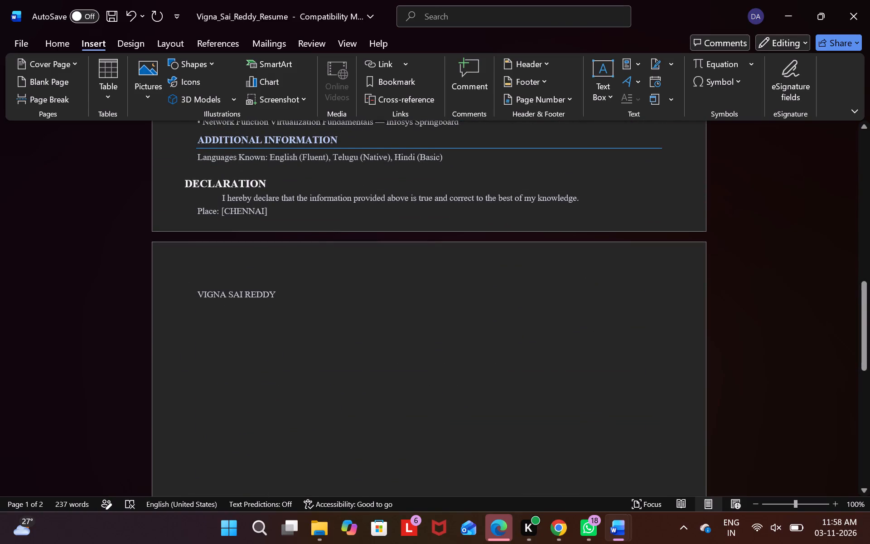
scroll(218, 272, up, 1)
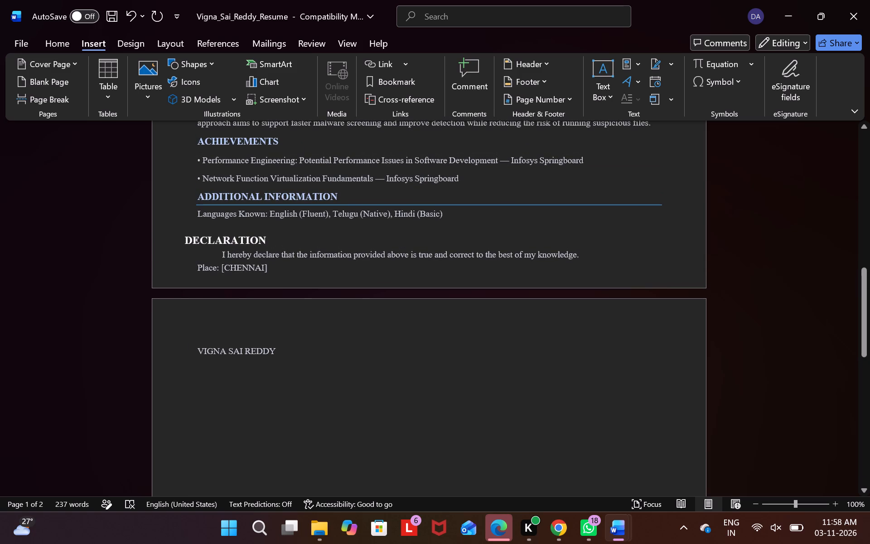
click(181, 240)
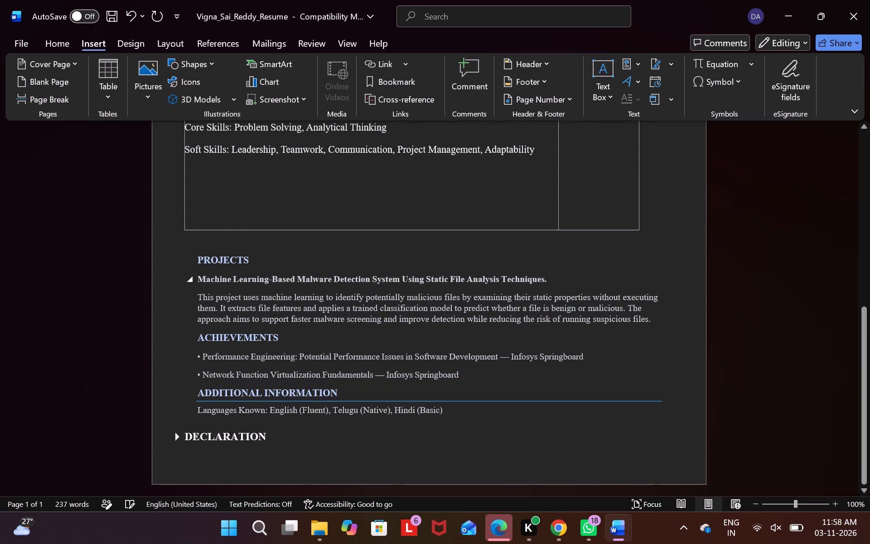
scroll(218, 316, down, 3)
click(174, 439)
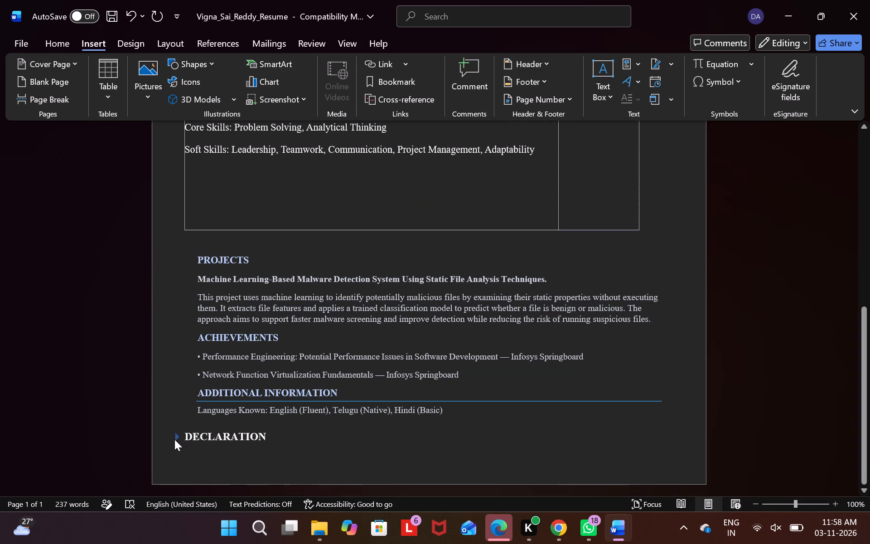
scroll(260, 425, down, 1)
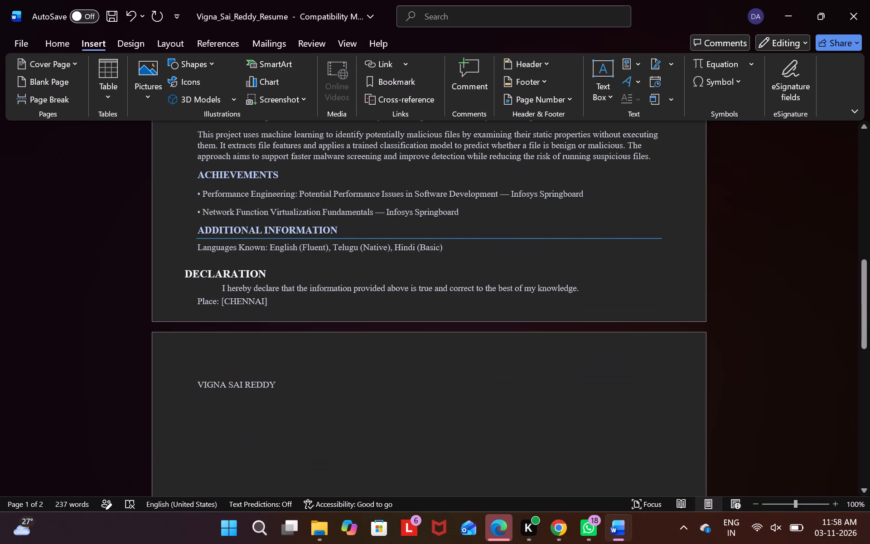
Remove the gap above the DECLARATION heading so it directly follows the Languages Known line.
click(184, 273)
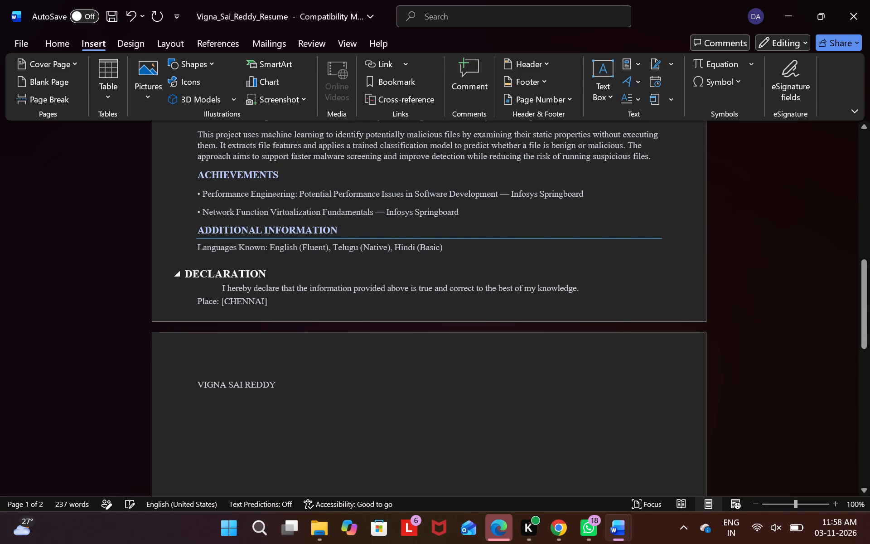
key(BackSpace)
key(BackSpace)
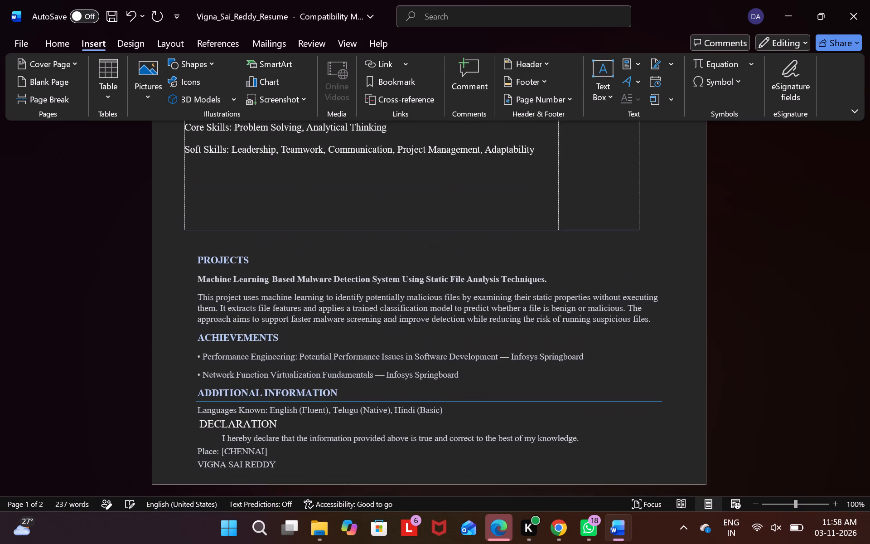
scroll(184, 273, down, 1)
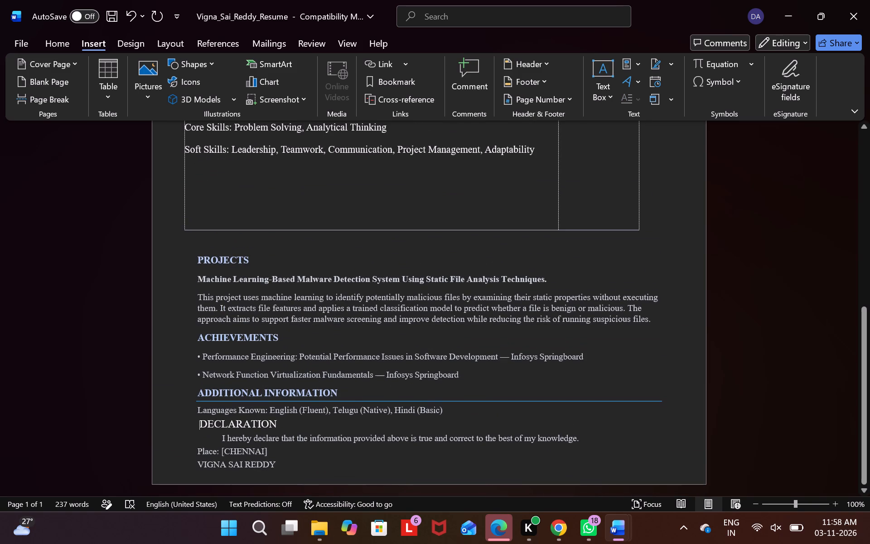
Remove the blank line between the table and the PROJECTS heading, and indent the heading with seven spaces.
click(195, 256)
key(BackSpace)
key(BackSpace)
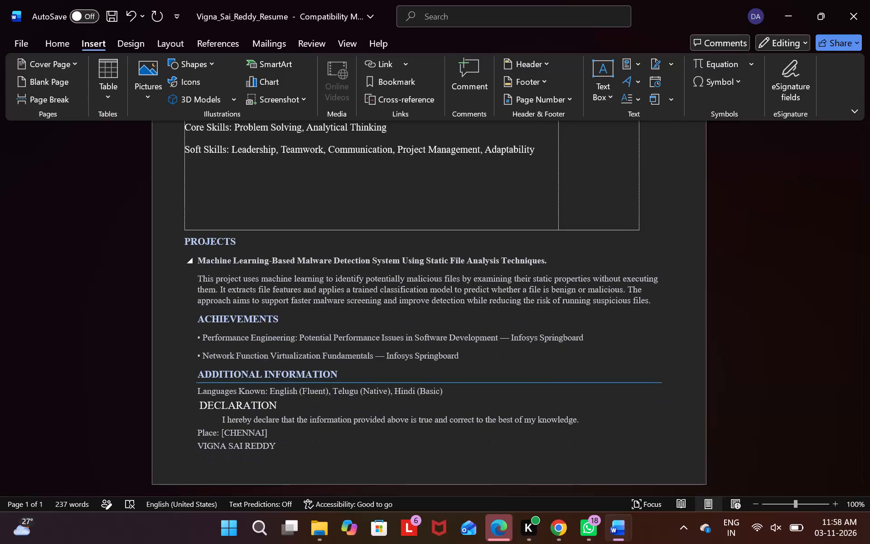
scroll(243, 291, up, 1)
key(space)
key(space)
key(space)
key(space)
key(space)
key(space)
key(space)
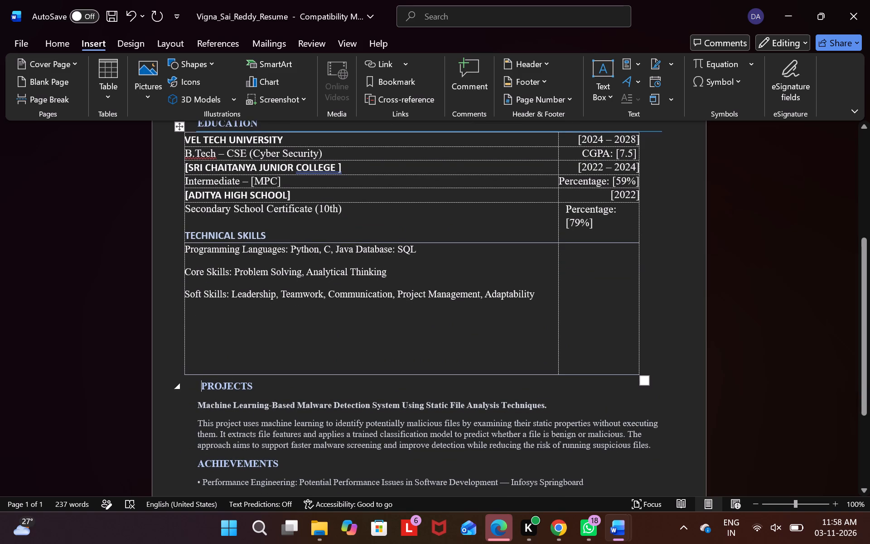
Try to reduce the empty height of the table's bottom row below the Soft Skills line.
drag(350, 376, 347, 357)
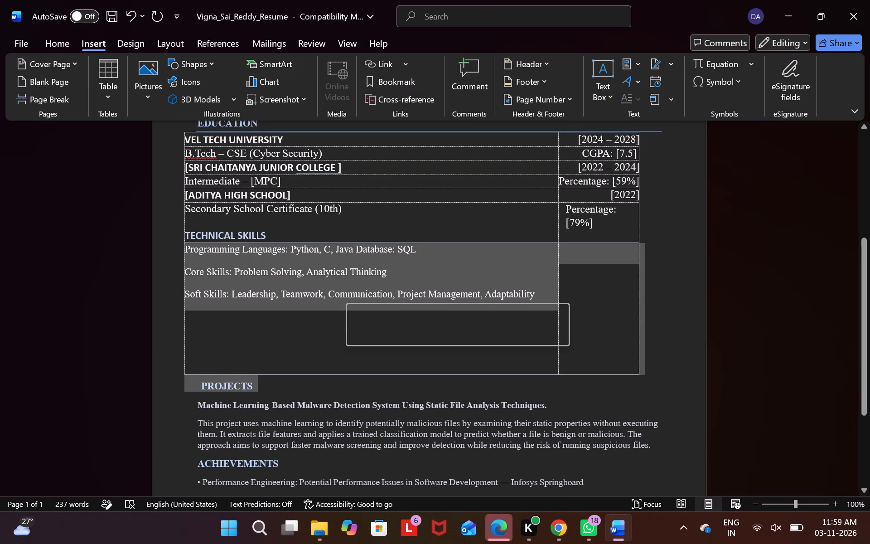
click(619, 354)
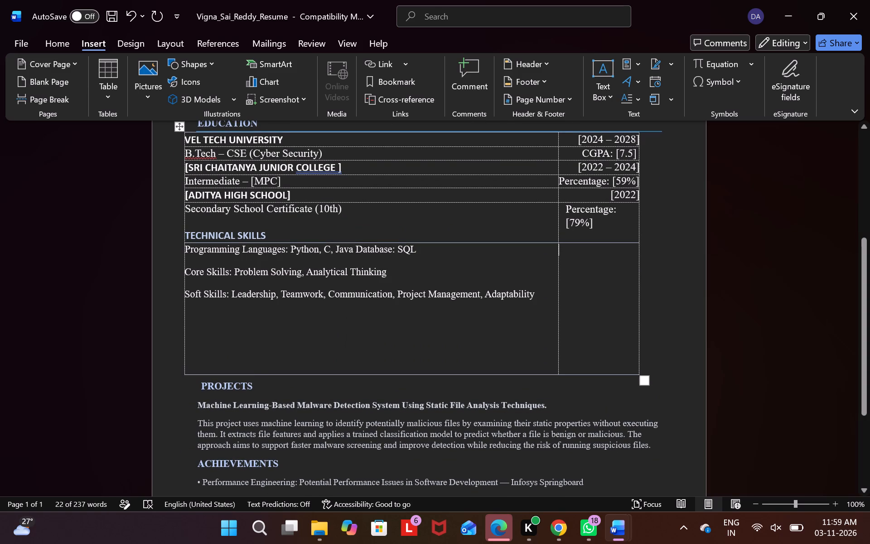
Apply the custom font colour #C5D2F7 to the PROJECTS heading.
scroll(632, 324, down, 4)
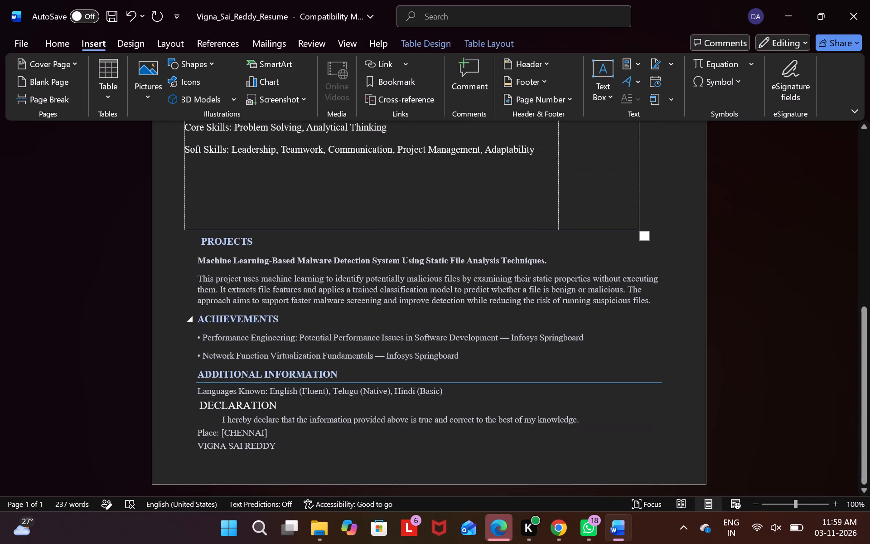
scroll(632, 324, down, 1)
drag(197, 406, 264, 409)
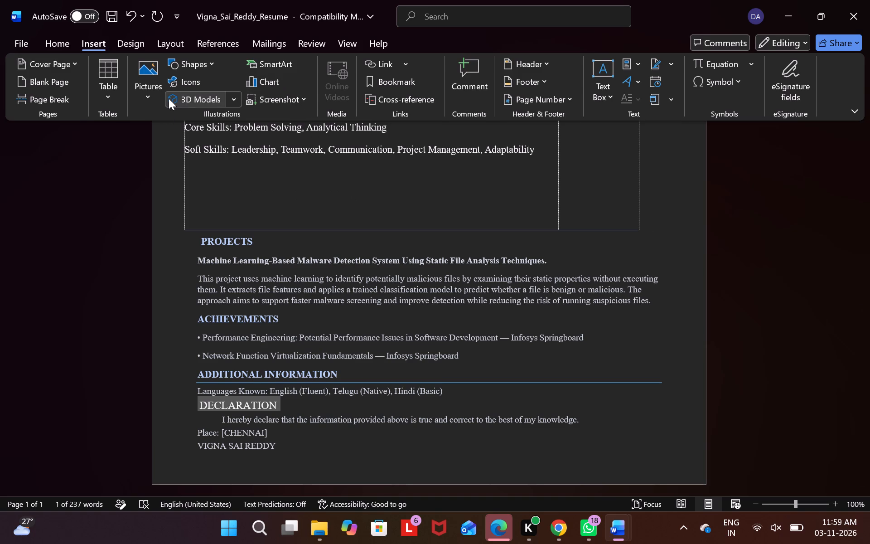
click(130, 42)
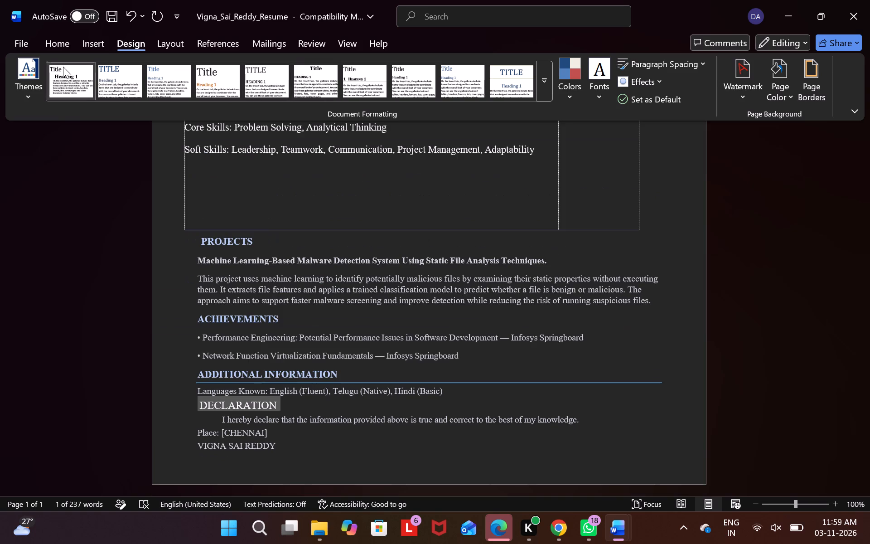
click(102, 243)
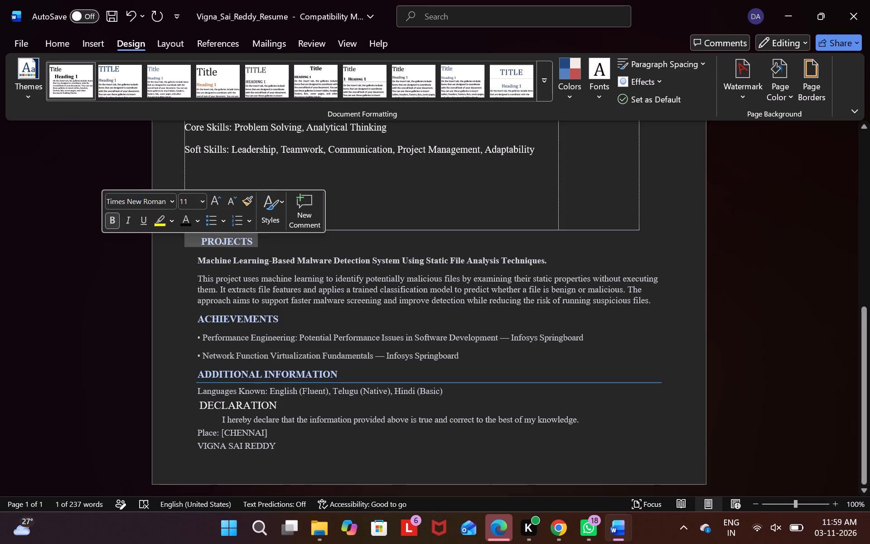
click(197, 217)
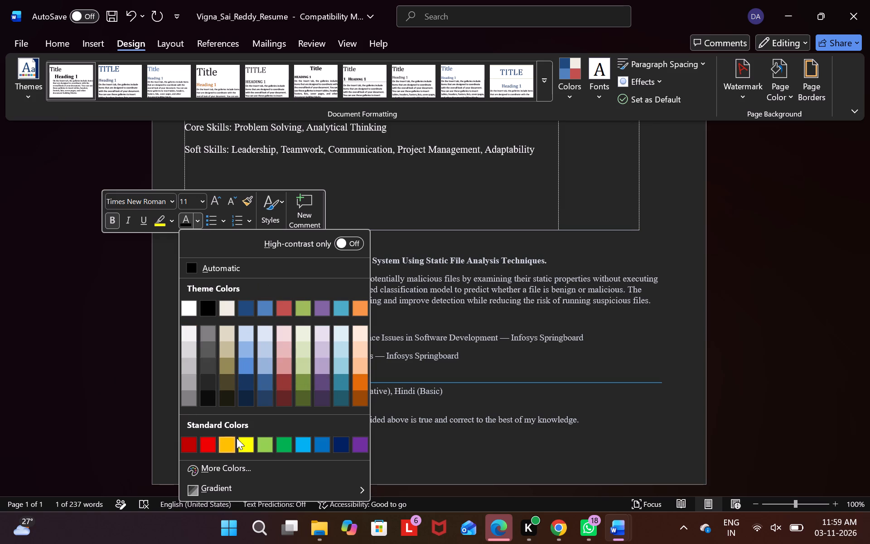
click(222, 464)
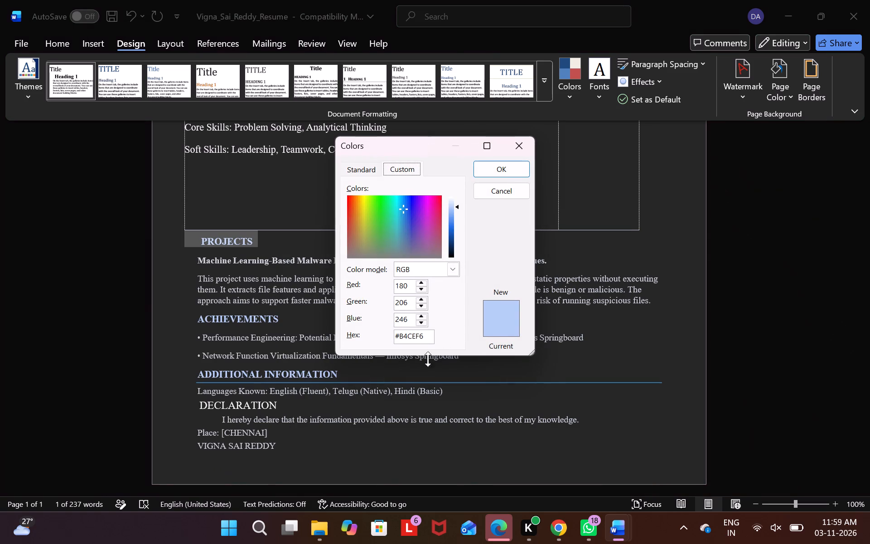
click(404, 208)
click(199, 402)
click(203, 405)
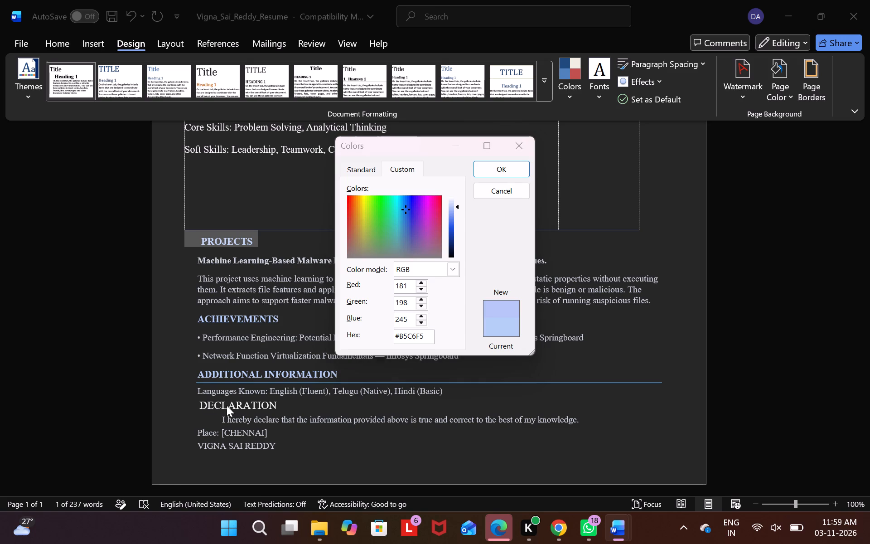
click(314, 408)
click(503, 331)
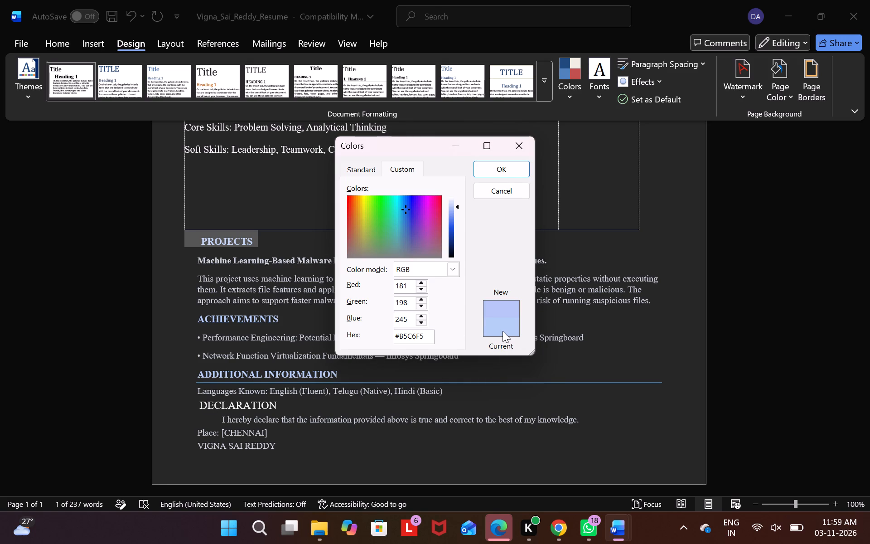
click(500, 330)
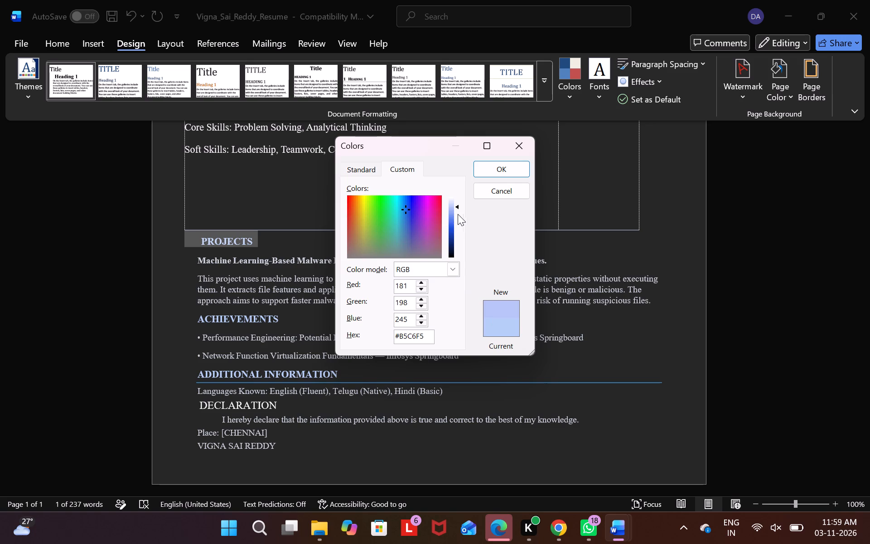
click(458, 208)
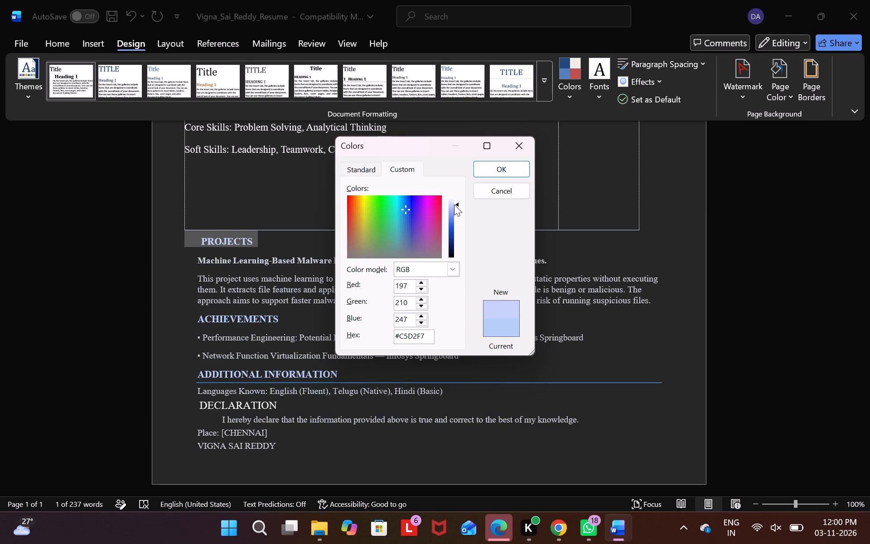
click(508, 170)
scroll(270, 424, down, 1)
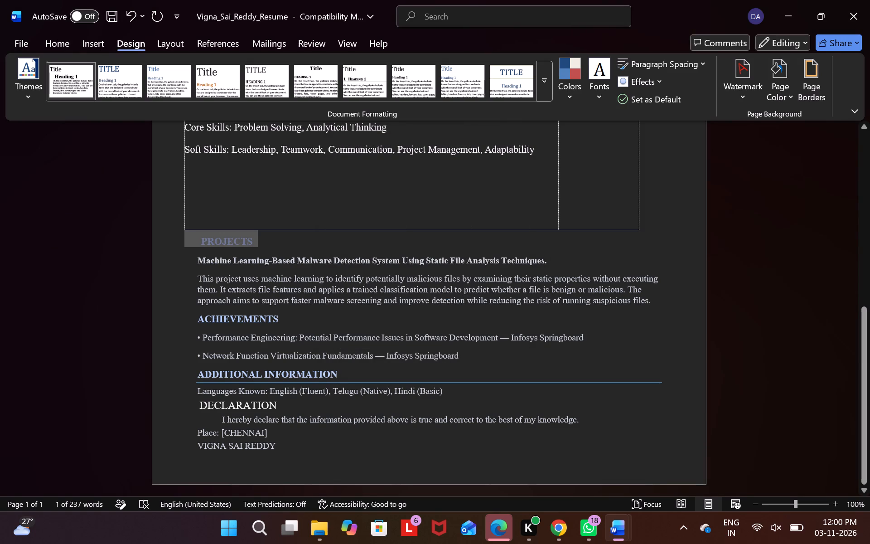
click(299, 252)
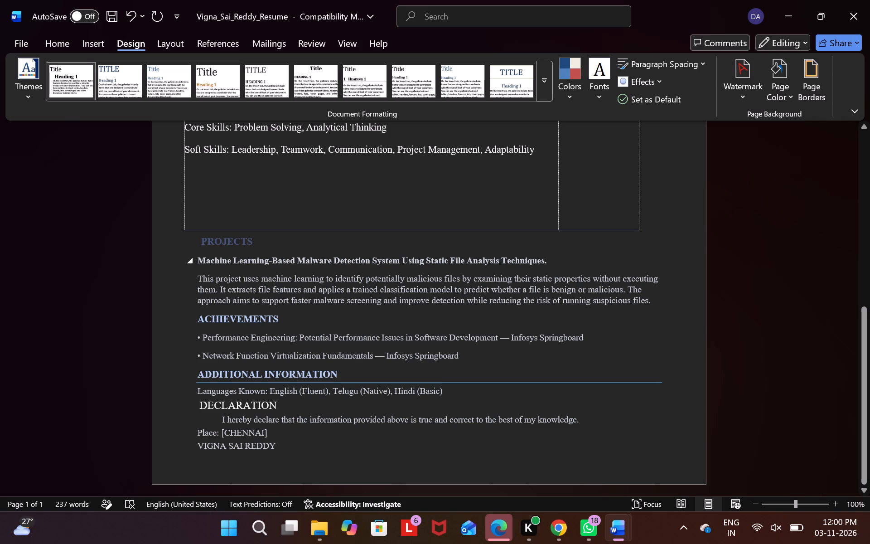
Set the PROJECTS heading's font colour to Blue, Accent 1, Darker 25%.
drag(203, 245, 259, 245)
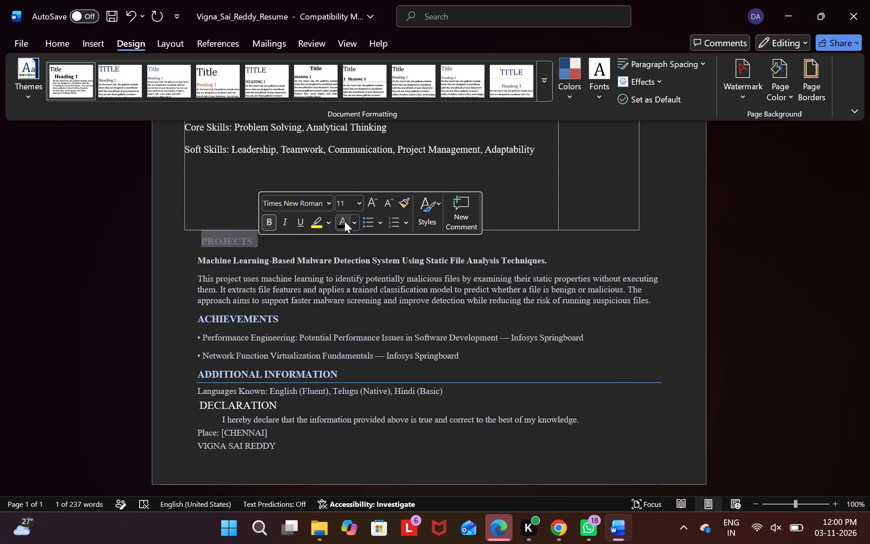
click(357, 221)
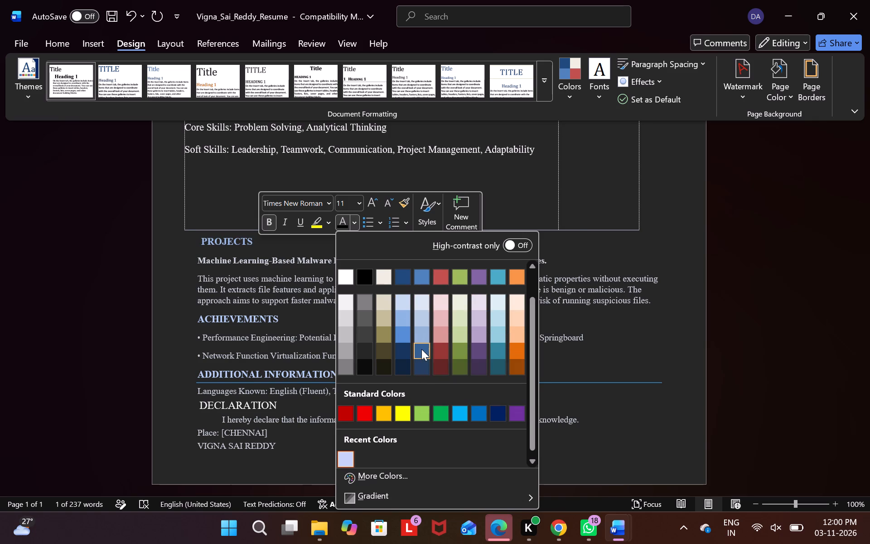
click(421, 349)
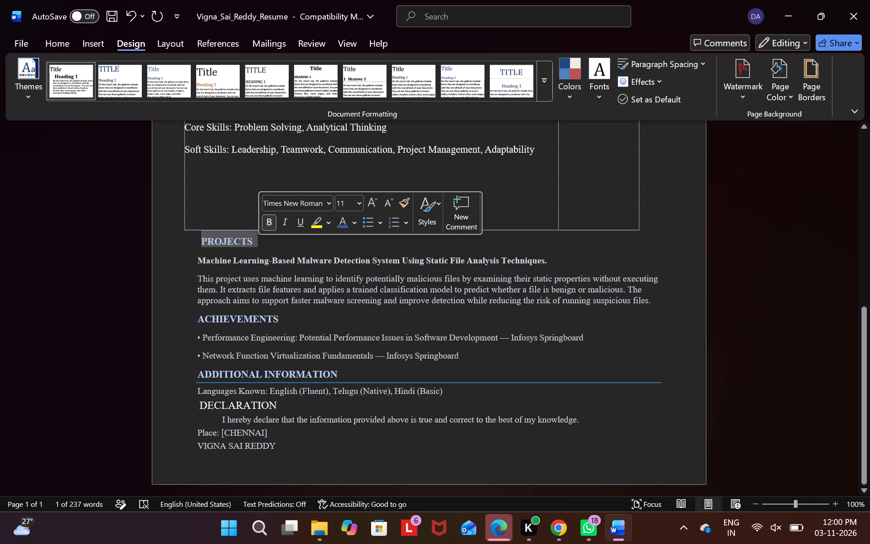
Set the DECLARATION heading's font colour to Blue, Accent 1, Darker 25%.
drag(199, 402, 259, 404)
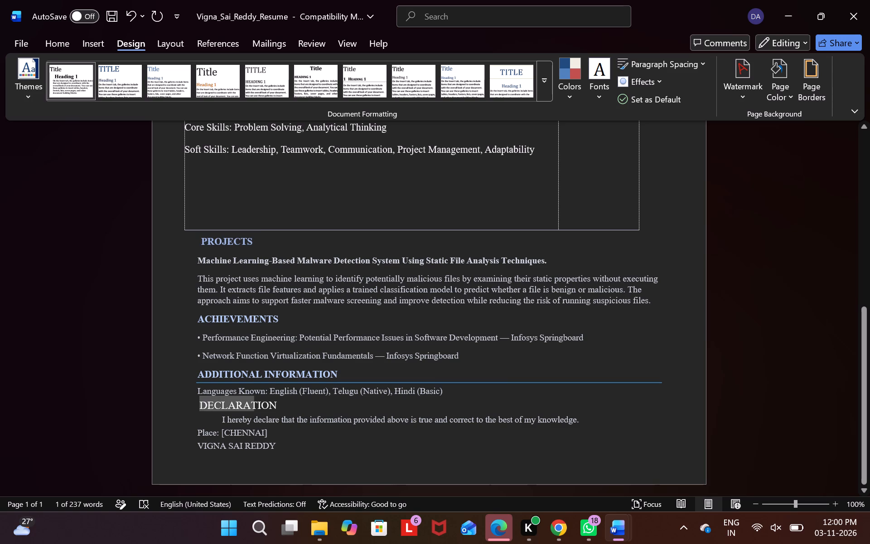
drag(259, 404, 281, 405)
click(375, 384)
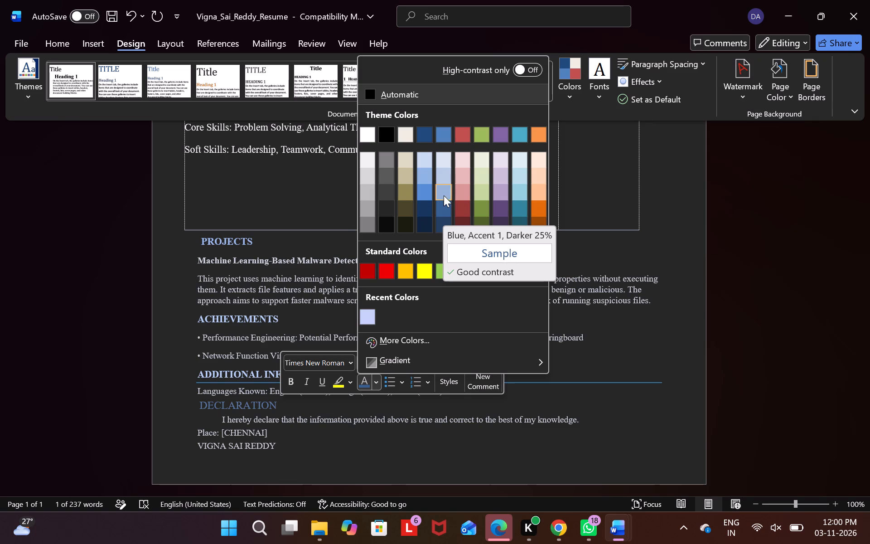
click(444, 208)
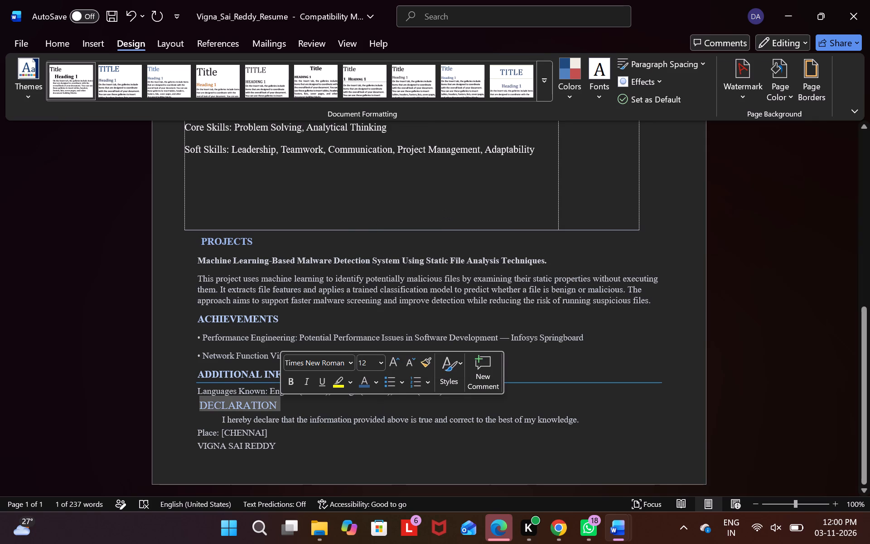
click(358, 473)
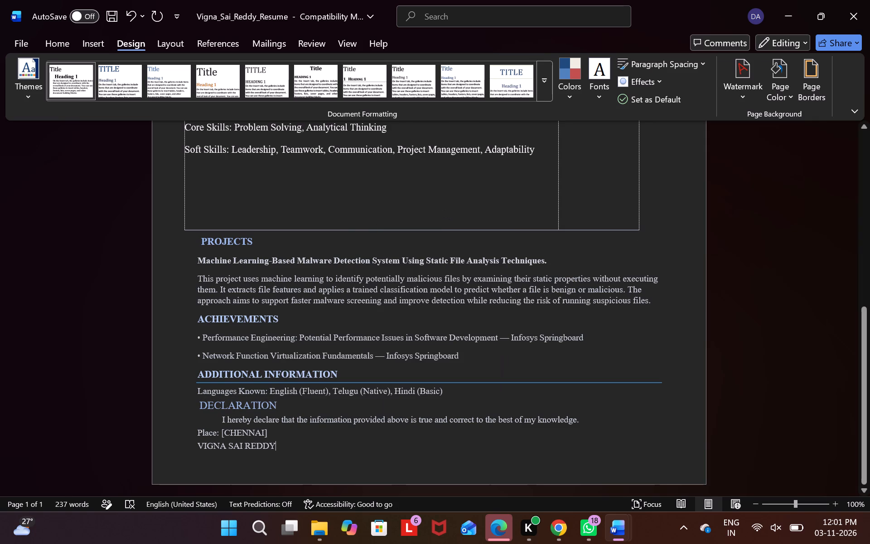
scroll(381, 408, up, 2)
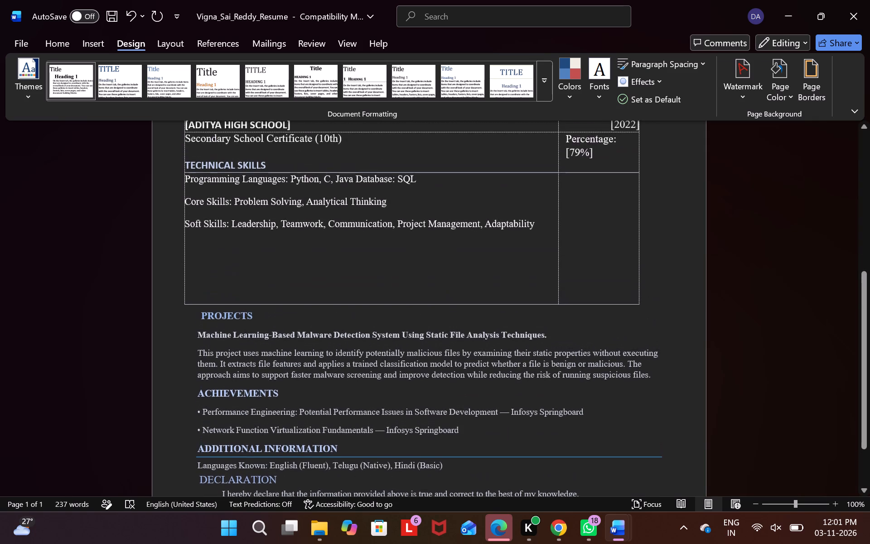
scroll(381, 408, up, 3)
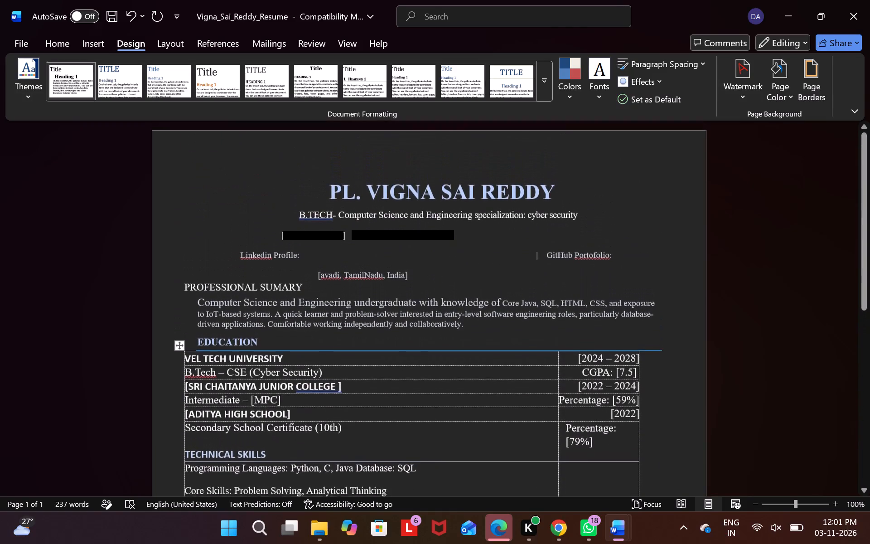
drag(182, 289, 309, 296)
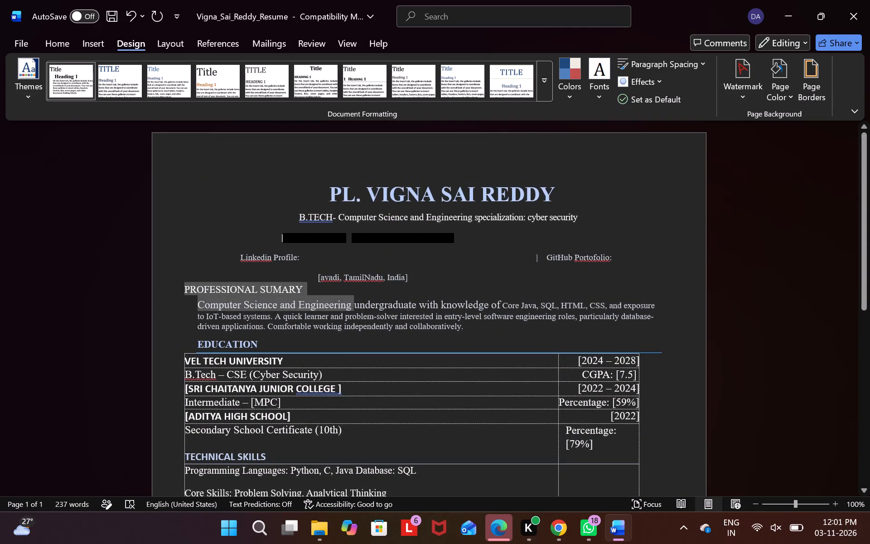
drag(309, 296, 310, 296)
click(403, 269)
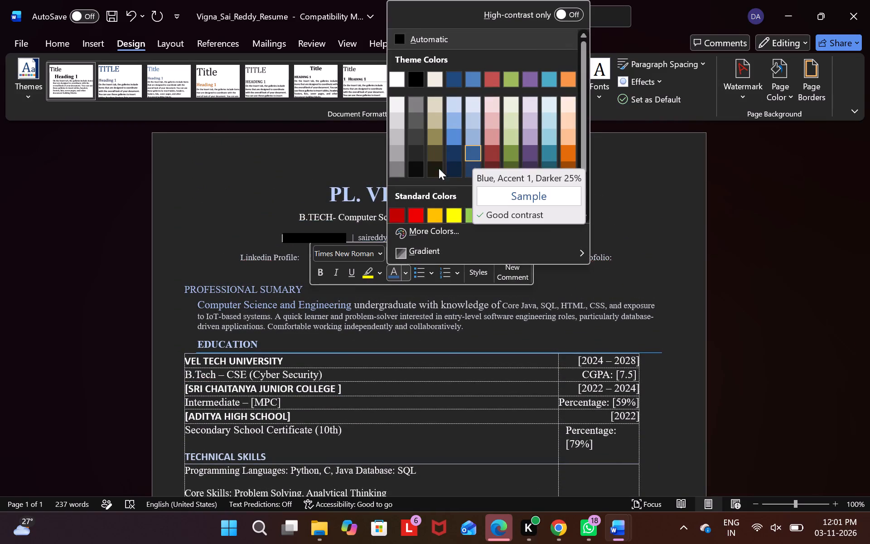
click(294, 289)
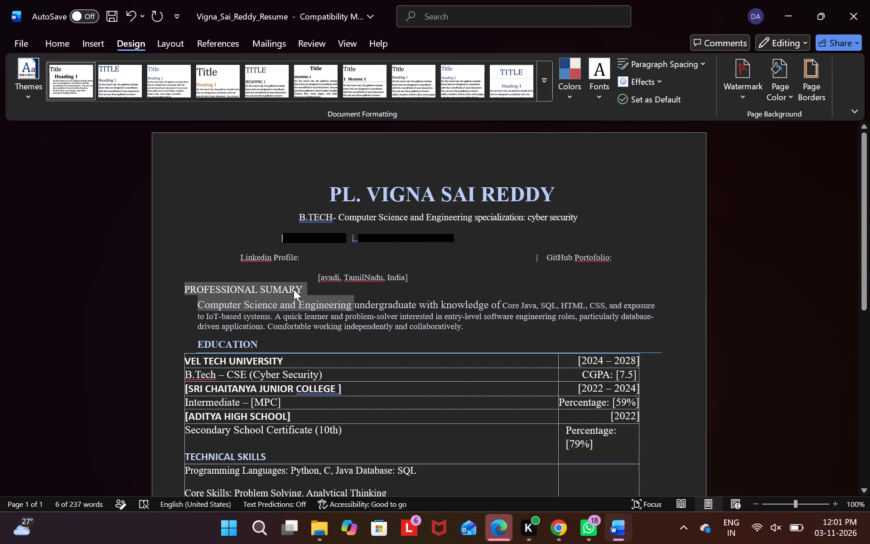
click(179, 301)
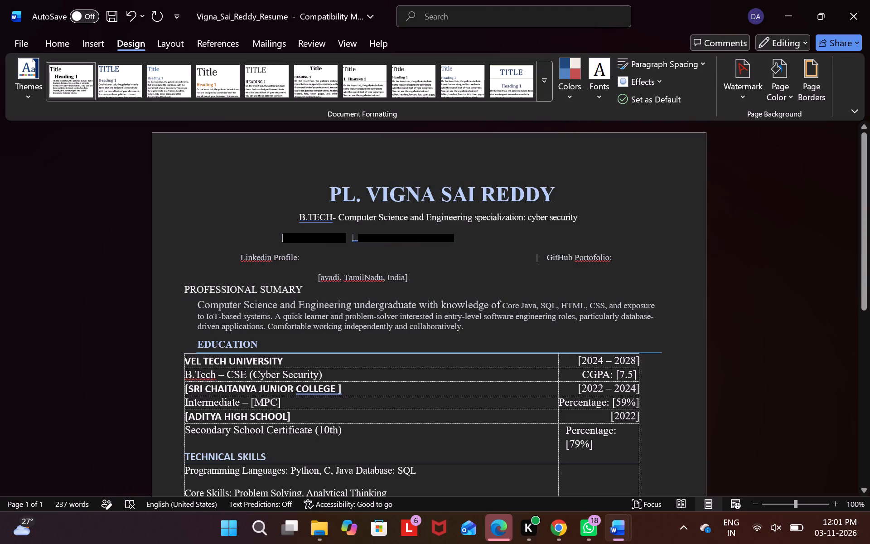
Set the PROFESSIONAL SUMARY heading's font colour to Blue, Accent 1, Darker 25%.
drag(184, 289, 301, 289)
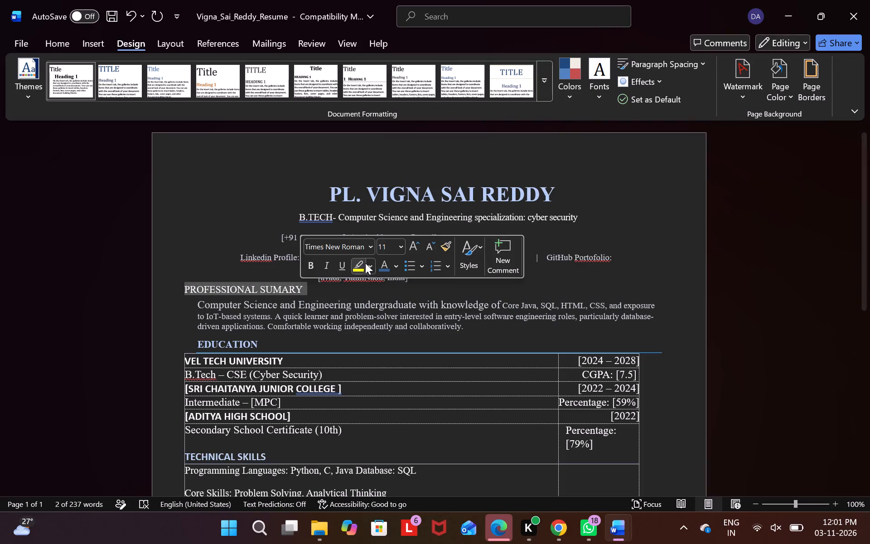
click(395, 264)
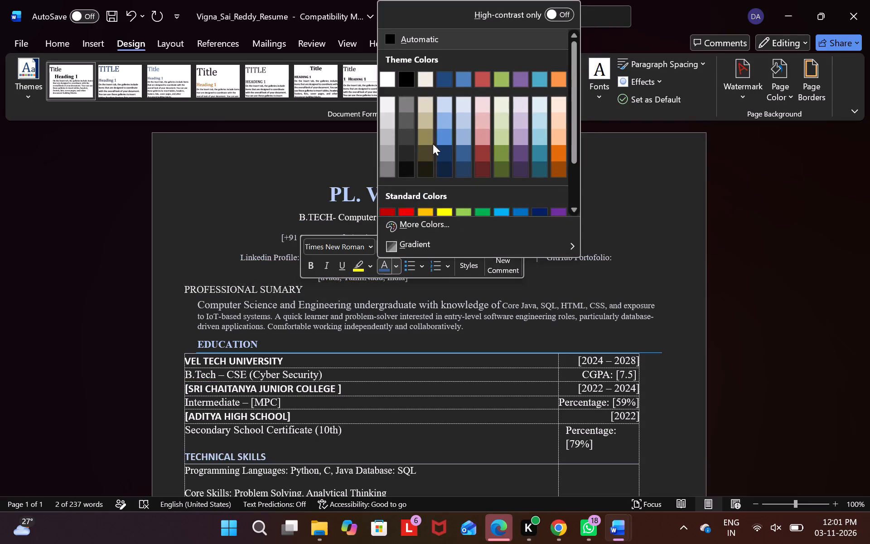
click(460, 159)
click(172, 296)
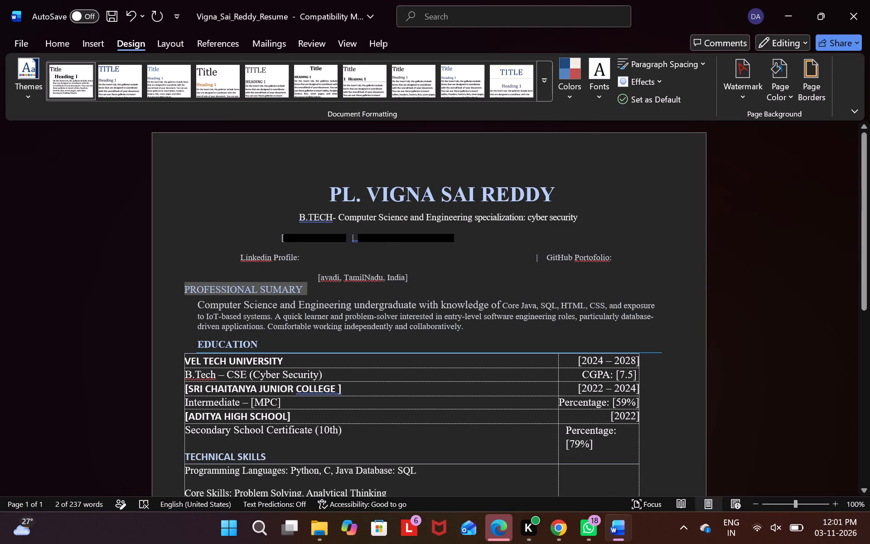
click(177, 306)
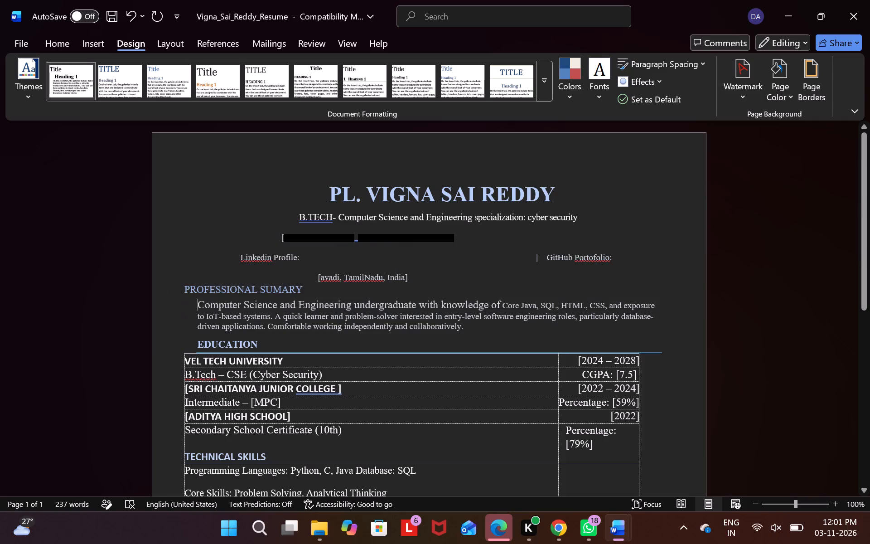
Indent the PROFESSIONAL SUMARY heading with eight leading spaces to line it up roughly with the paragraph below.
click(182, 291)
key(space)
key(space)
key(space)
key(space)
key(space)
key(space)
key(space)
key(space)
key(space)
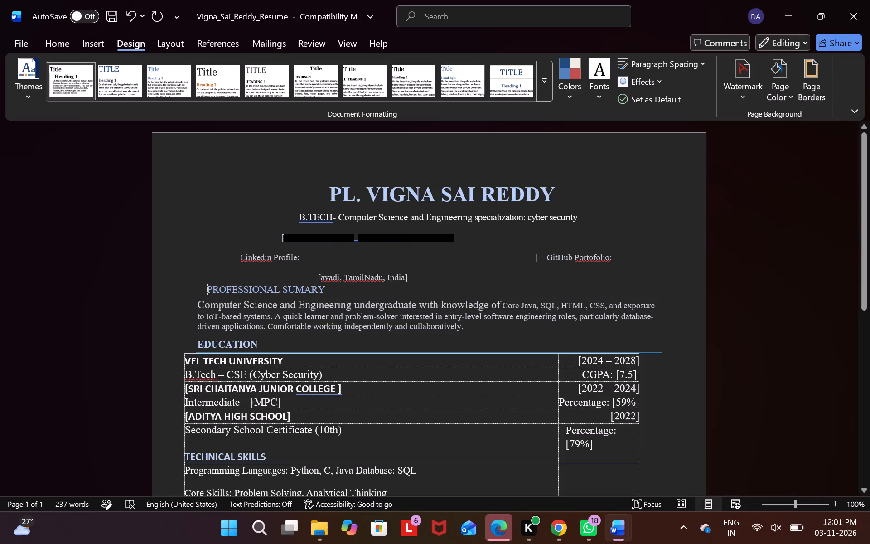
key(BackSpace)
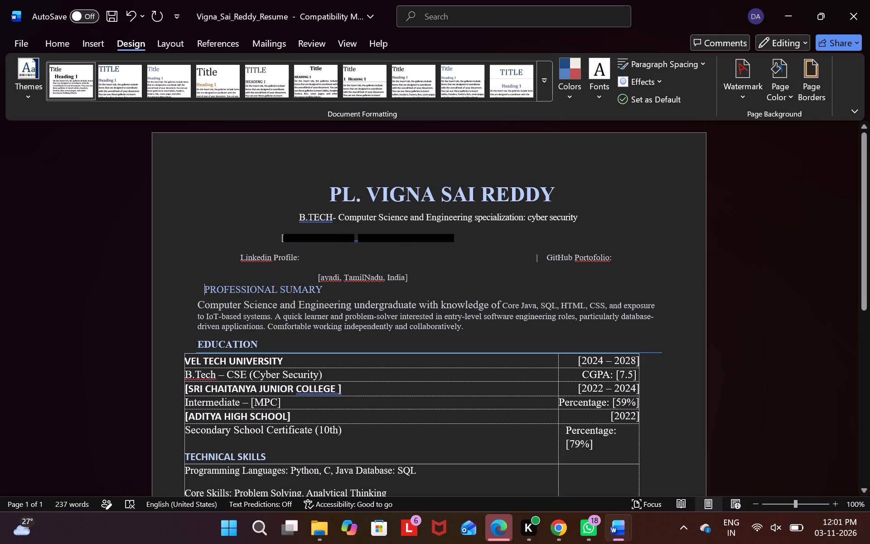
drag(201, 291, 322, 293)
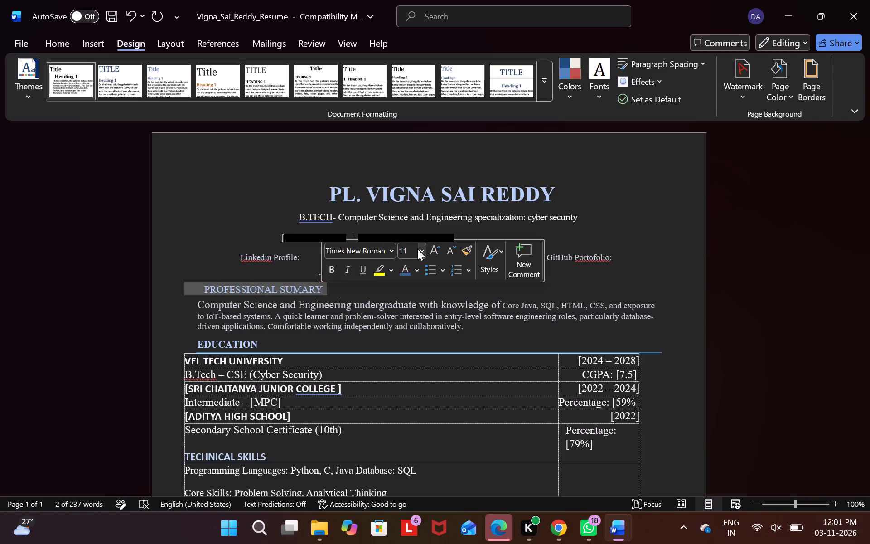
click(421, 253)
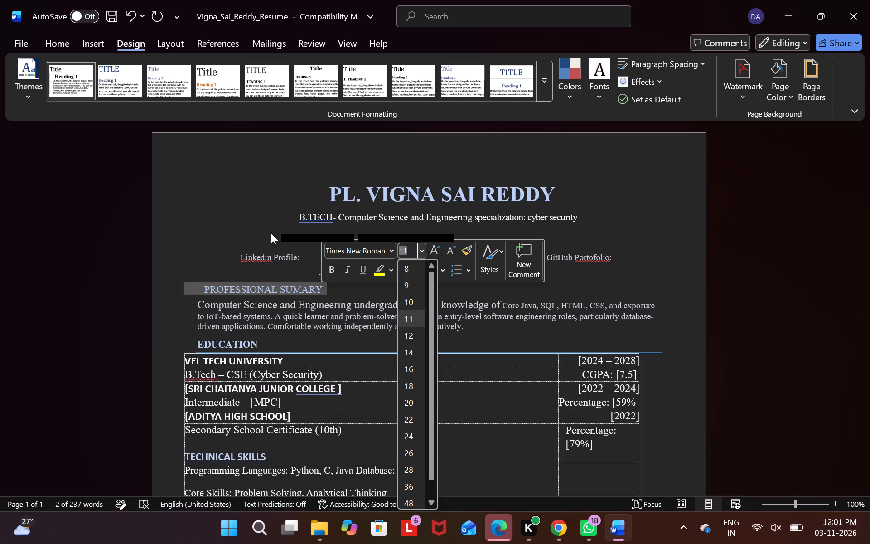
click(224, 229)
Review the whole resume from the name header down to the declaration, checking the section headings and layout.
scroll(356, 356, down, 1)
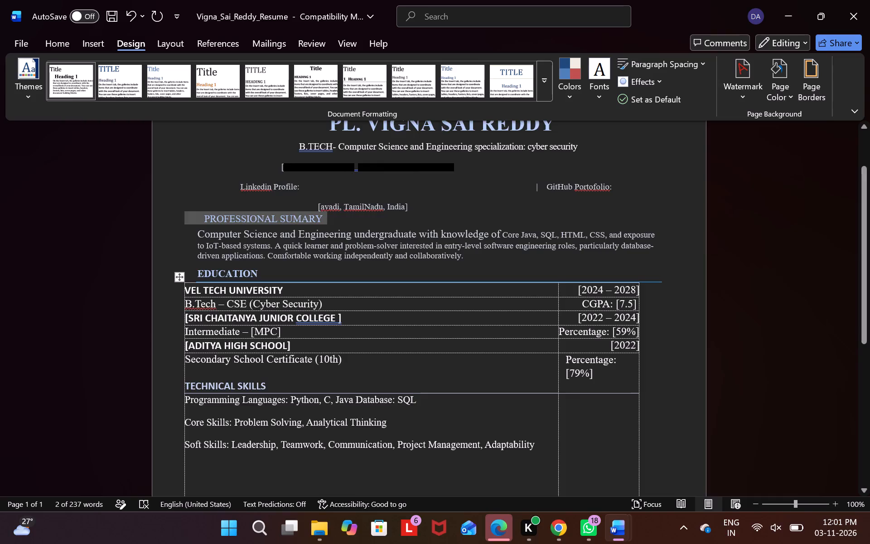
scroll(356, 356, down, 2)
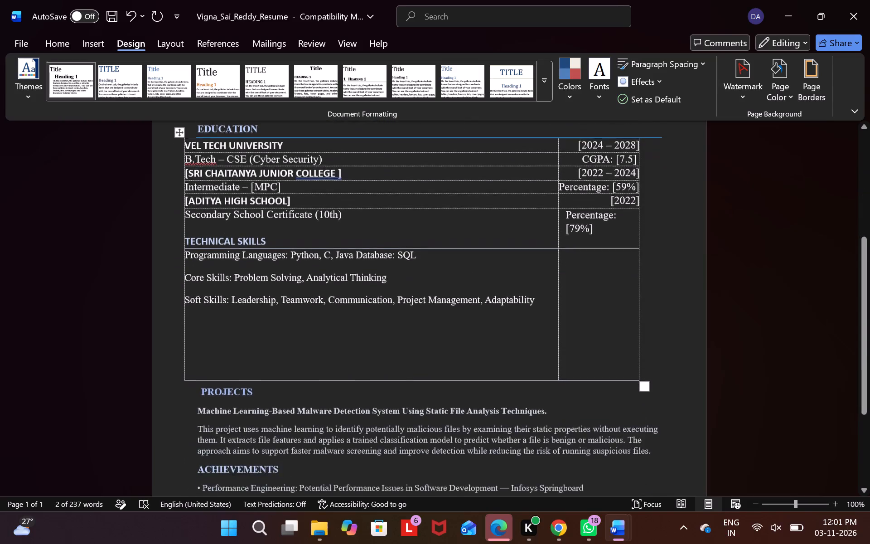
scroll(356, 356, down, 4)
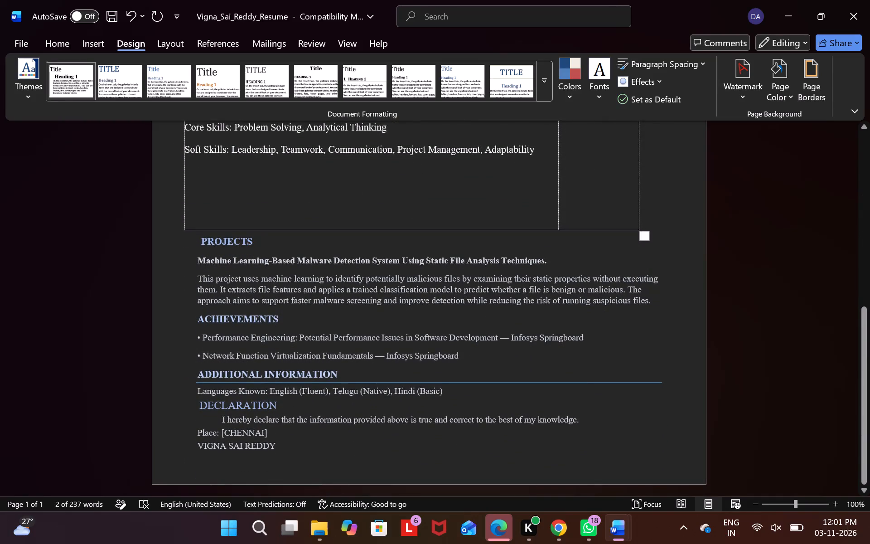
scroll(356, 356, up, 5)
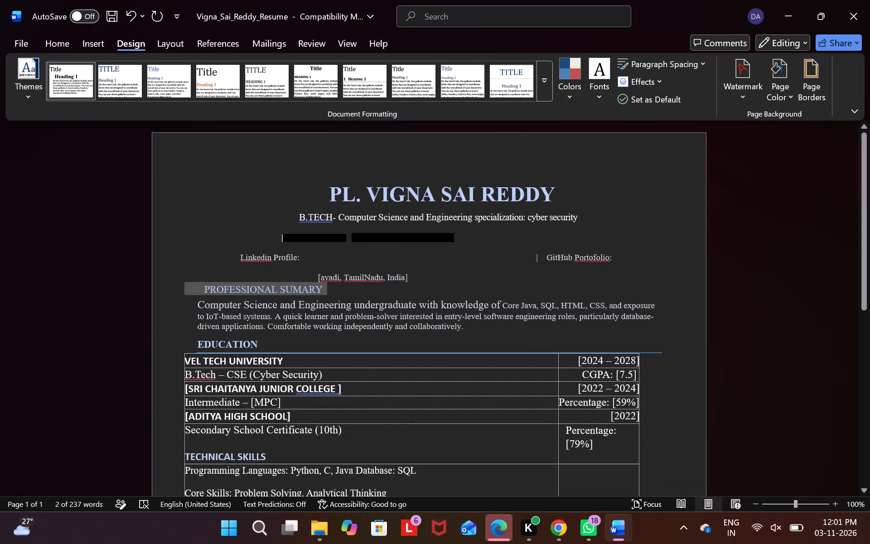
click(86, 197)
click(48, 171)
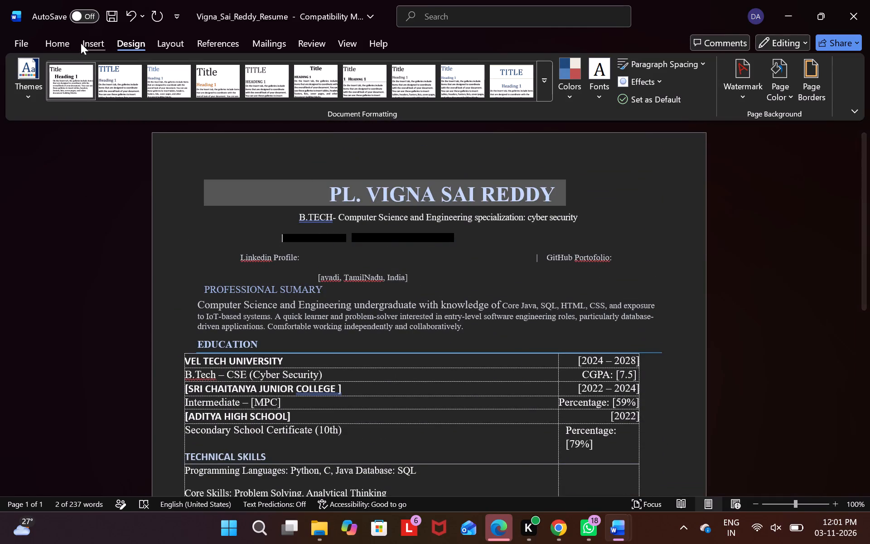
click(86, 39)
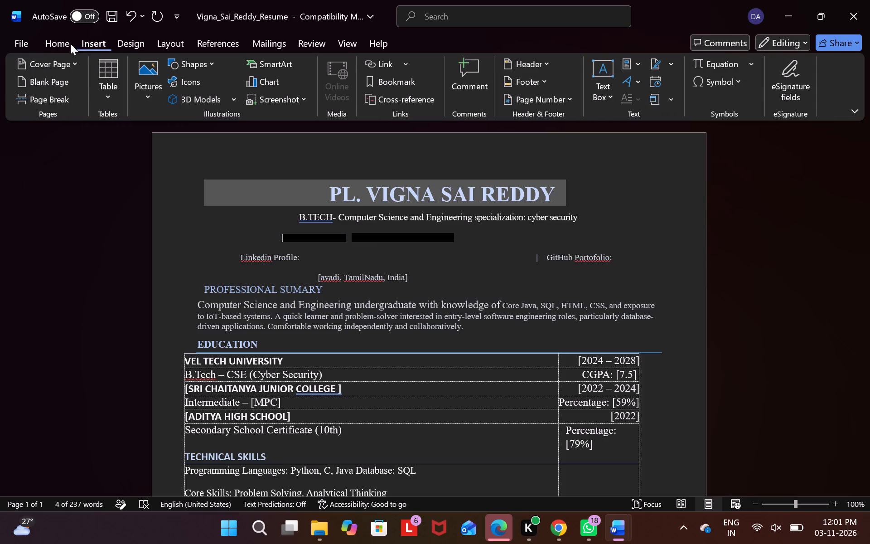
click(56, 44)
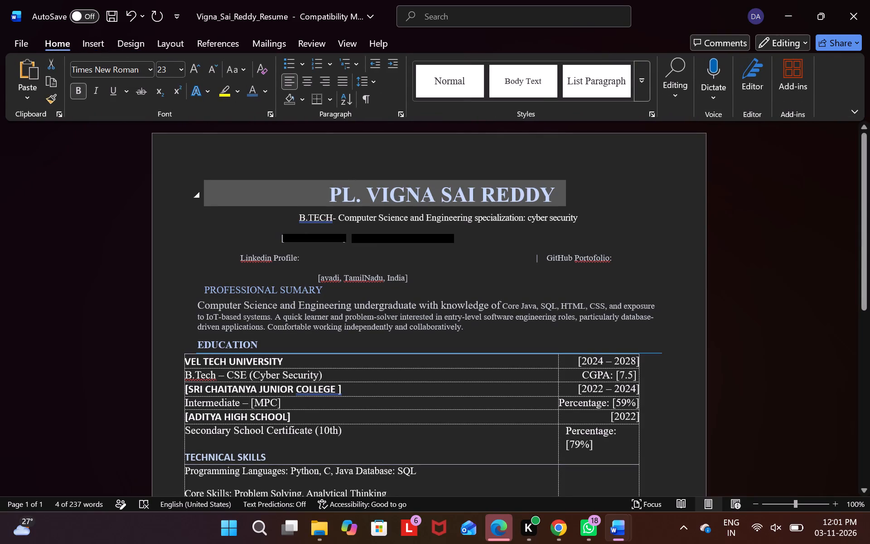
scroll(364, 311, down, 2)
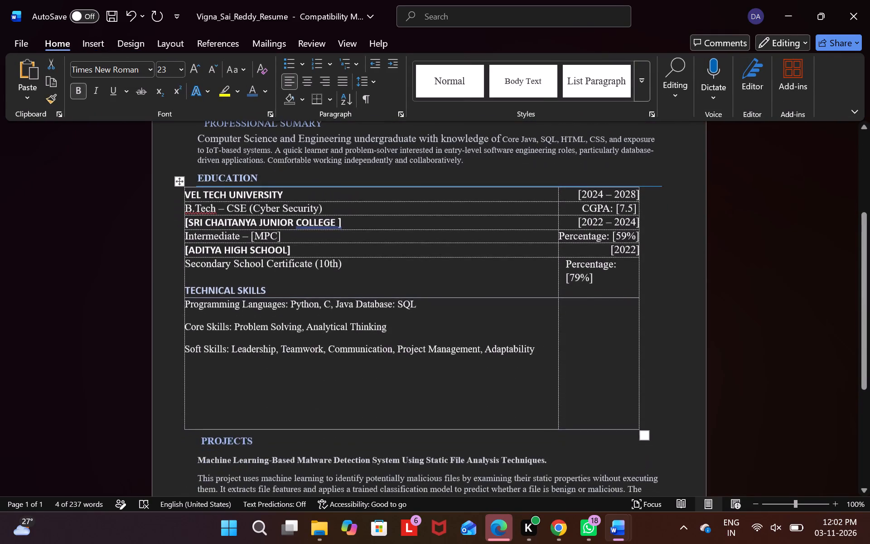
scroll(364, 311, down, 2)
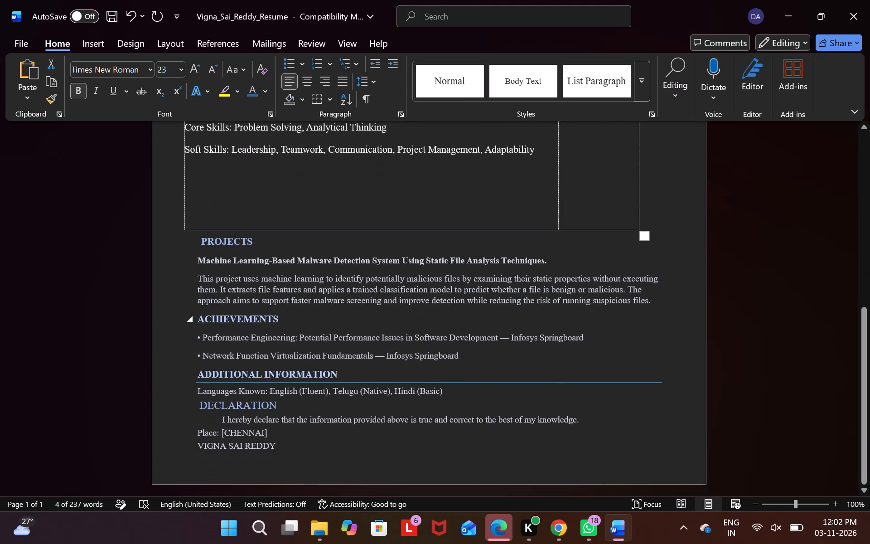
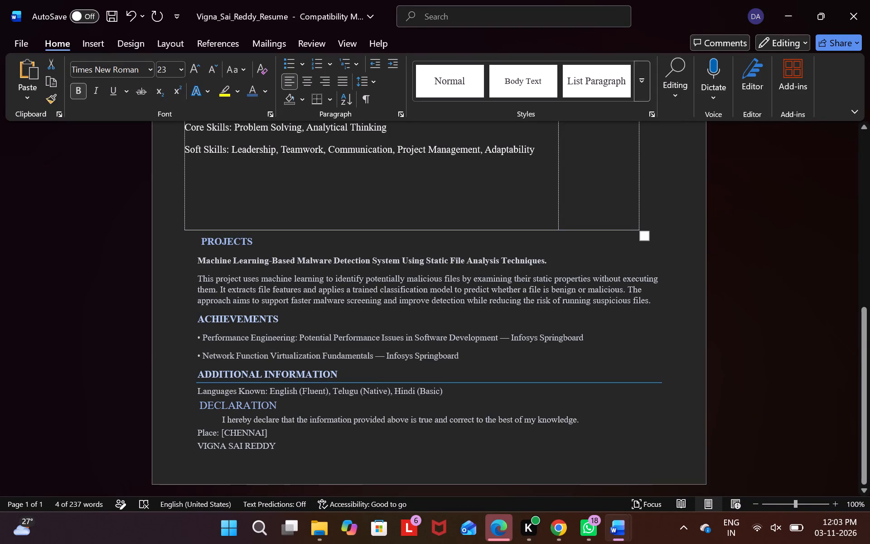
Make the DECLARATION heading bold to match the ACHIEVEMENTS heading.
drag(196, 404, 269, 401)
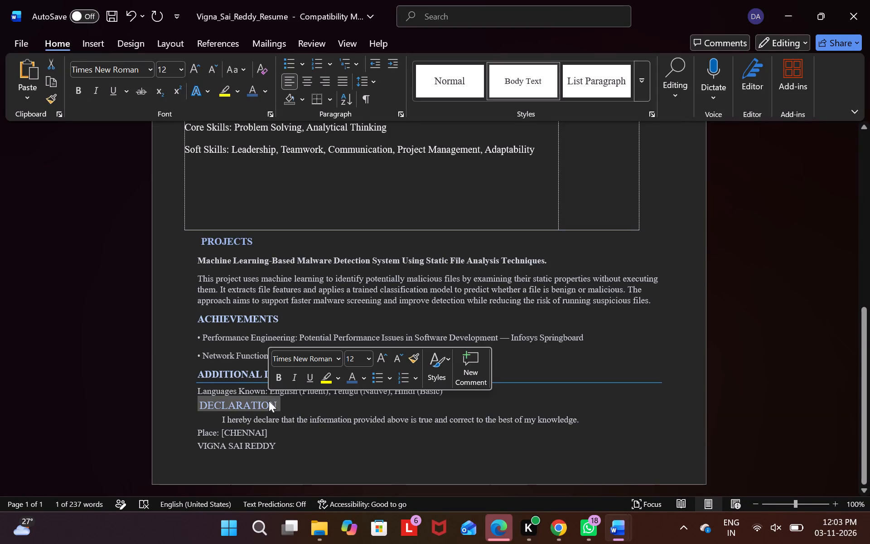
click(191, 333)
drag(196, 318, 296, 320)
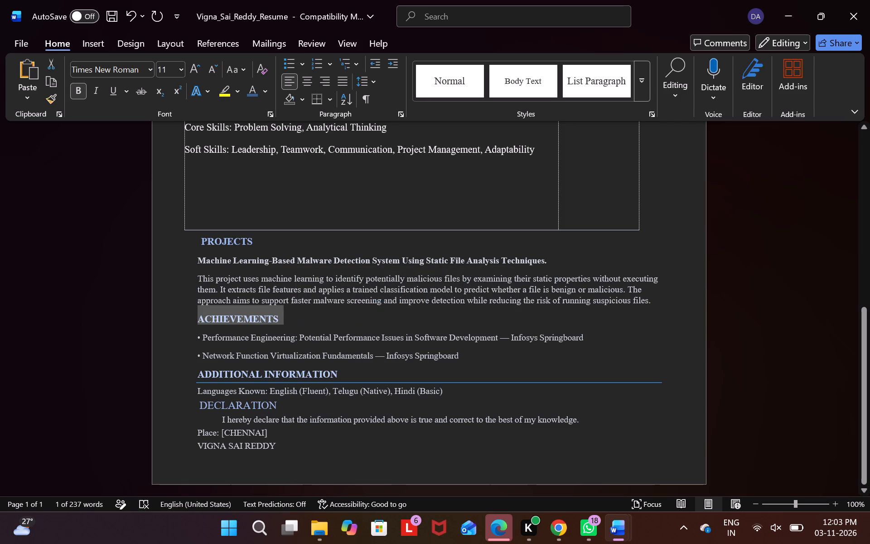
drag(199, 407, 284, 404)
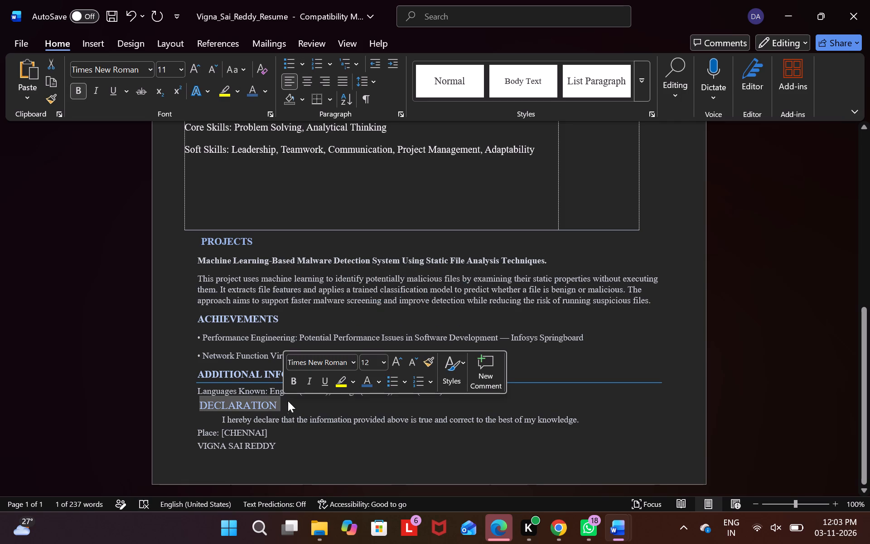
click(295, 380)
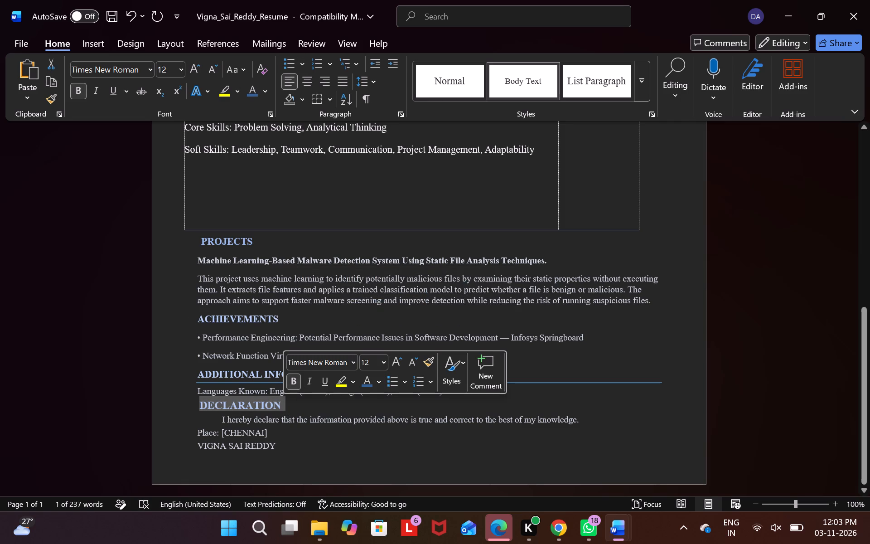
click(171, 395)
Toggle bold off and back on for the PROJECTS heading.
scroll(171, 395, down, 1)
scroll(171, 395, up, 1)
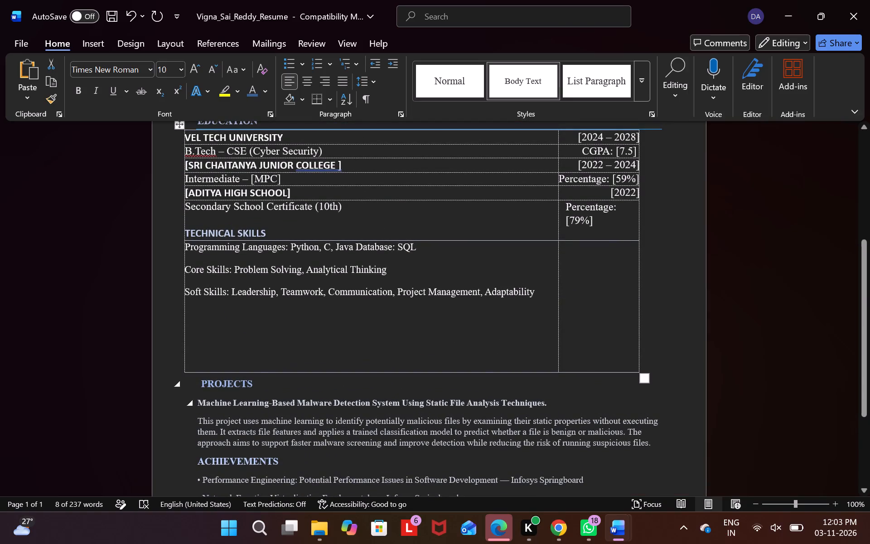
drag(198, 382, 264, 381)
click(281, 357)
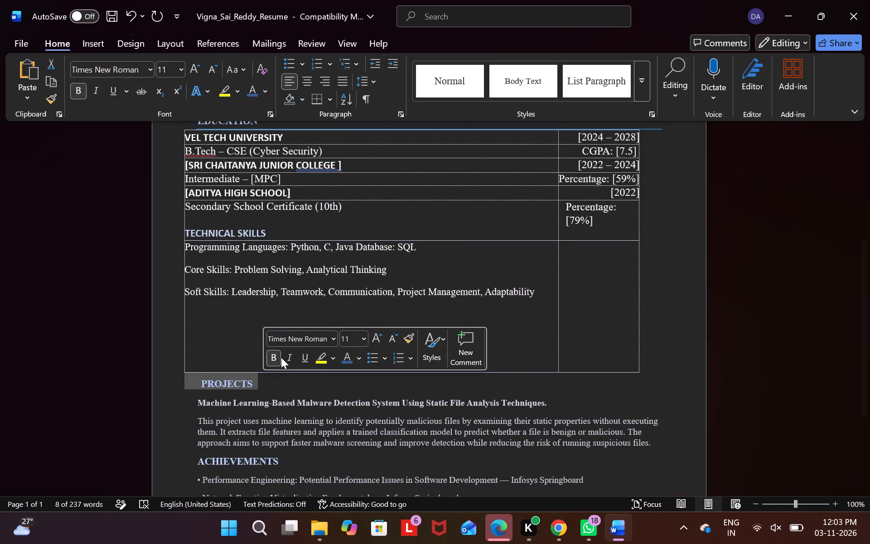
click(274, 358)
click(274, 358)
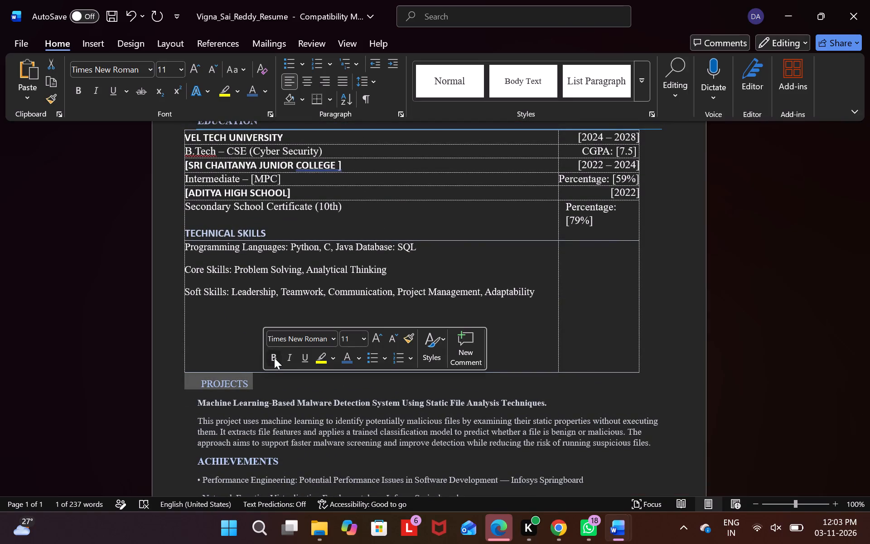
Make the PROFESSIONAL SUMARY heading bold.
scroll(226, 353, up, 2)
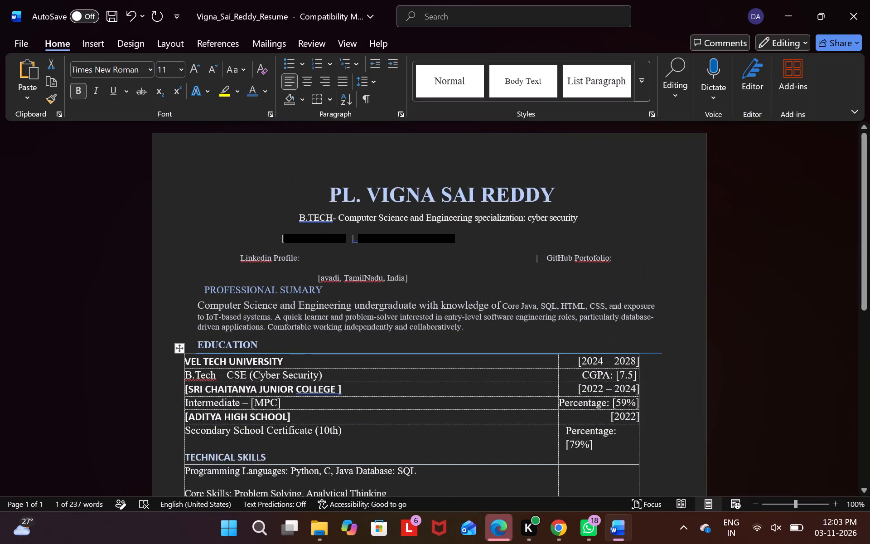
drag(203, 286, 307, 299)
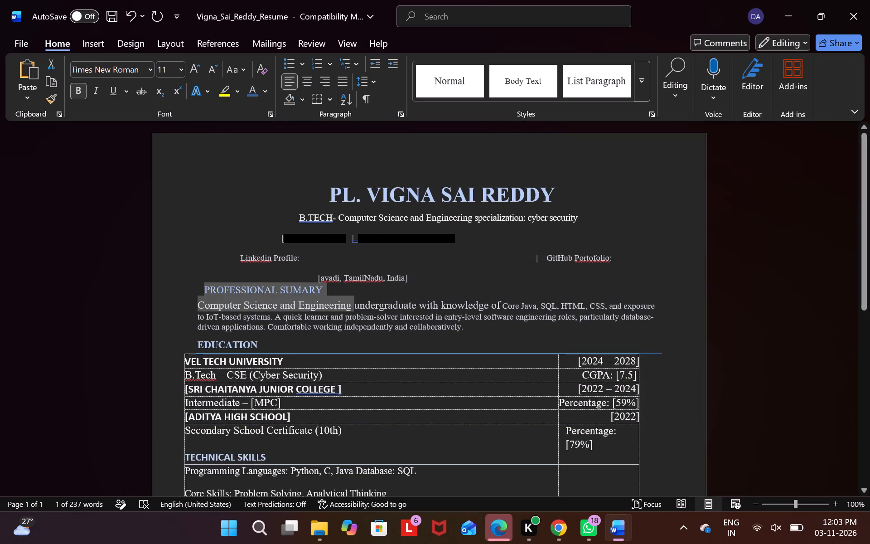
drag(307, 299, 329, 288)
click(337, 266)
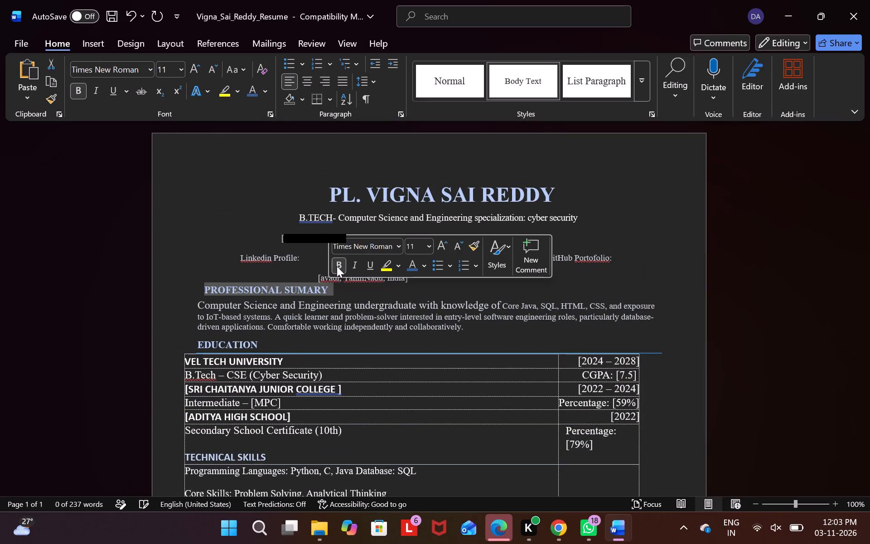
click(226, 277)
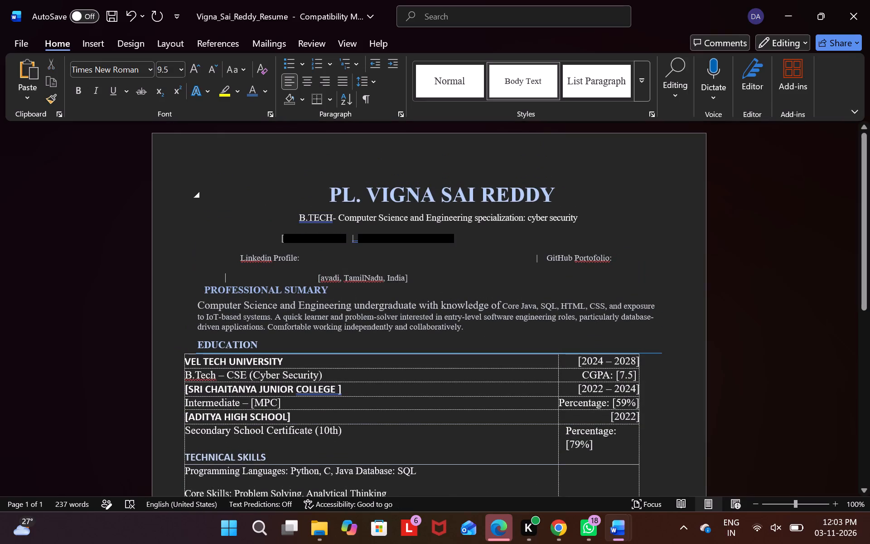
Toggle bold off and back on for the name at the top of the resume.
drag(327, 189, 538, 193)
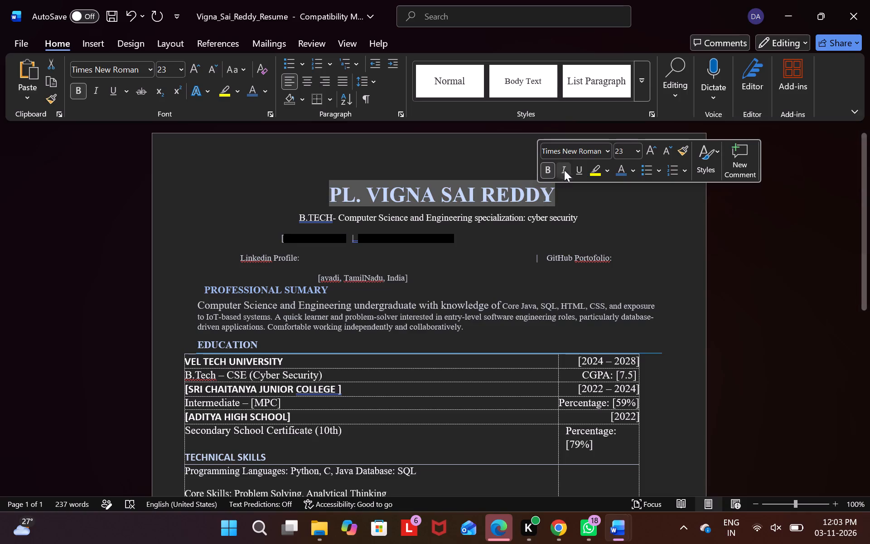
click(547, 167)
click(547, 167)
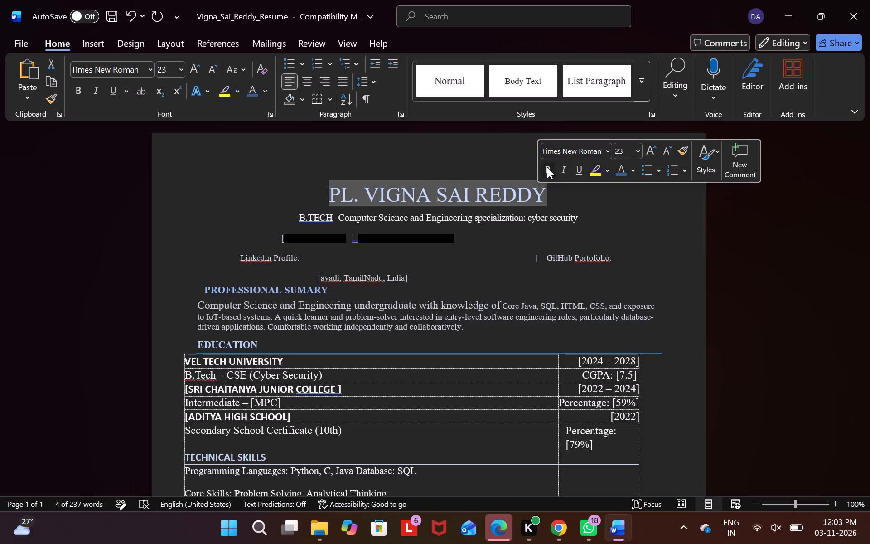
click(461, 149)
Review the whole resume from the name header to the declaration, checking heading weight and overall layout.
scroll(412, 203, down, 1)
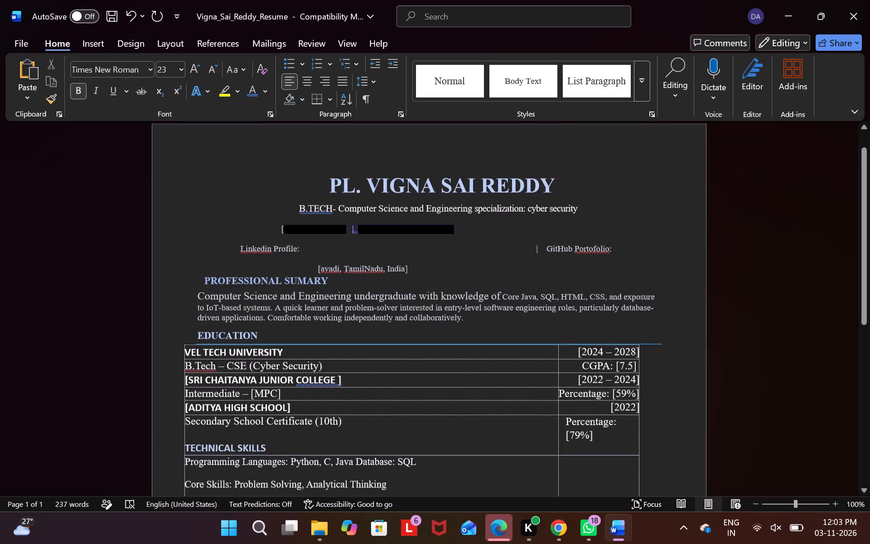
scroll(412, 203, down, 2)
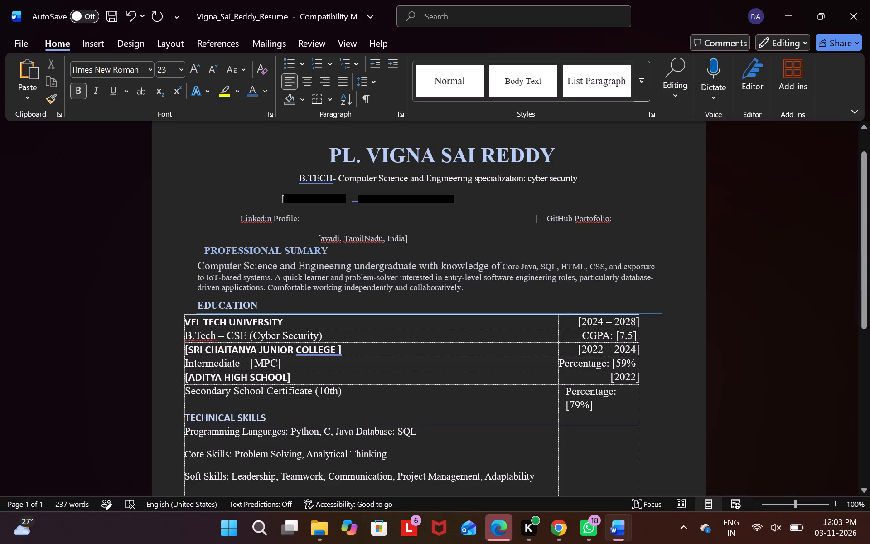
scroll(294, 292, down, 1)
scroll(258, 308, down, 1)
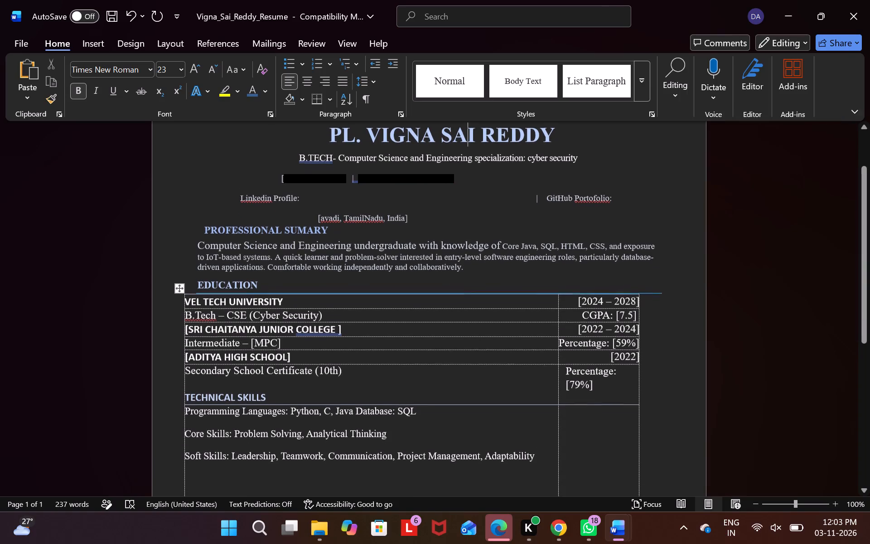
scroll(258, 308, down, 1)
scroll(213, 267, down, 1)
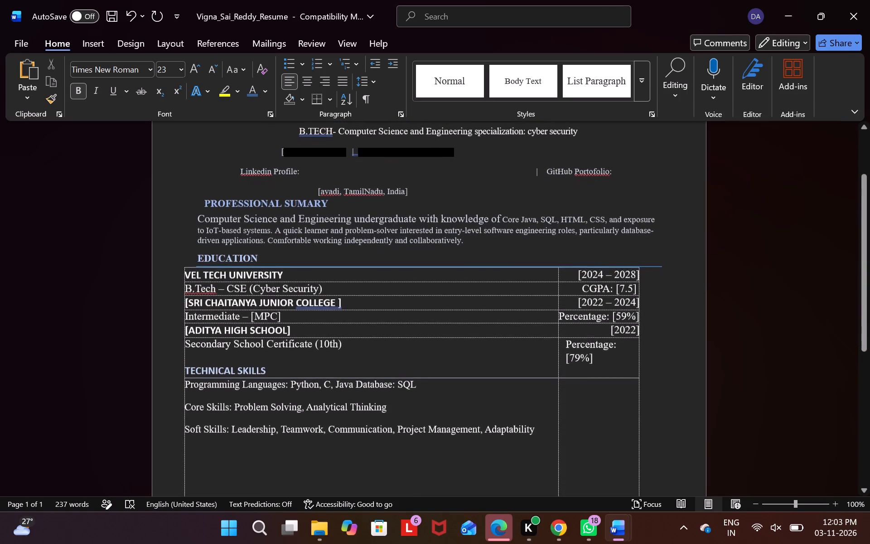
scroll(213, 267, down, 3)
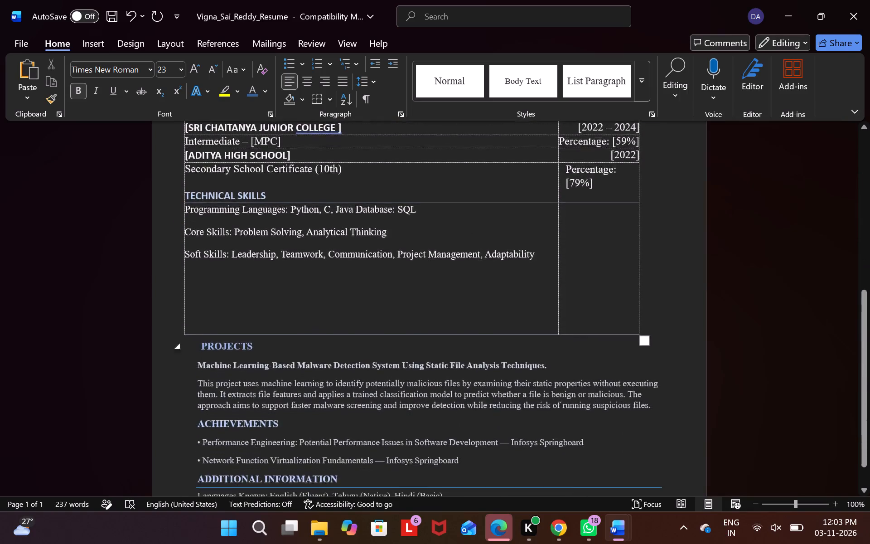
scroll(213, 267, down, 2)
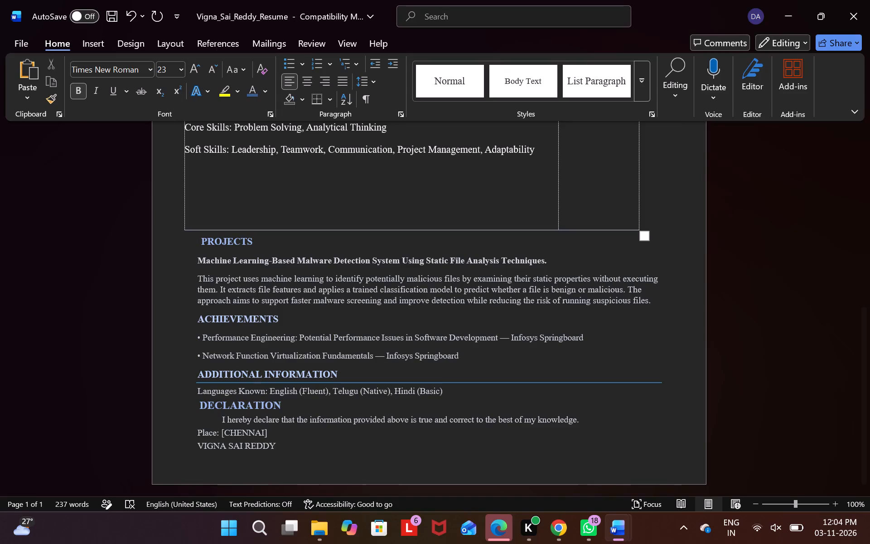
scroll(297, 348, up, 3)
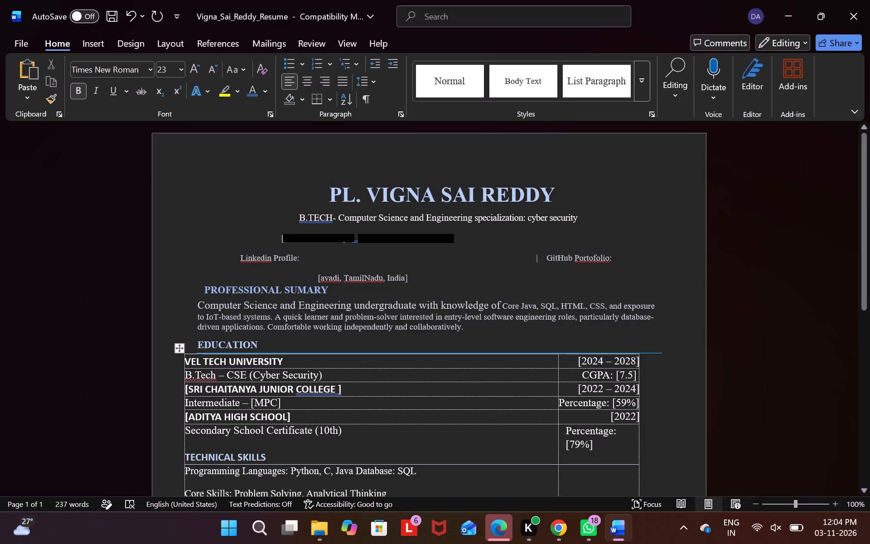
Accept the single-space grammar correction before the e-mail address in the contact line.
click(359, 239)
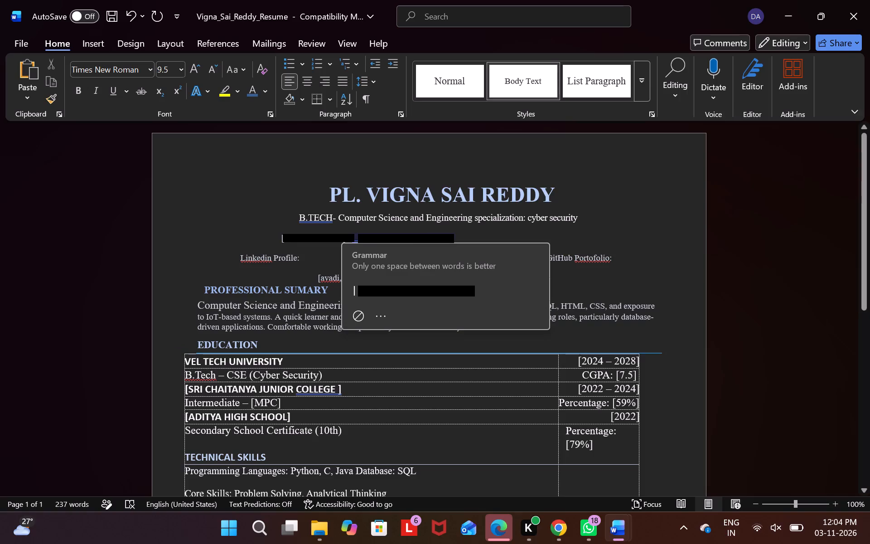
click(412, 294)
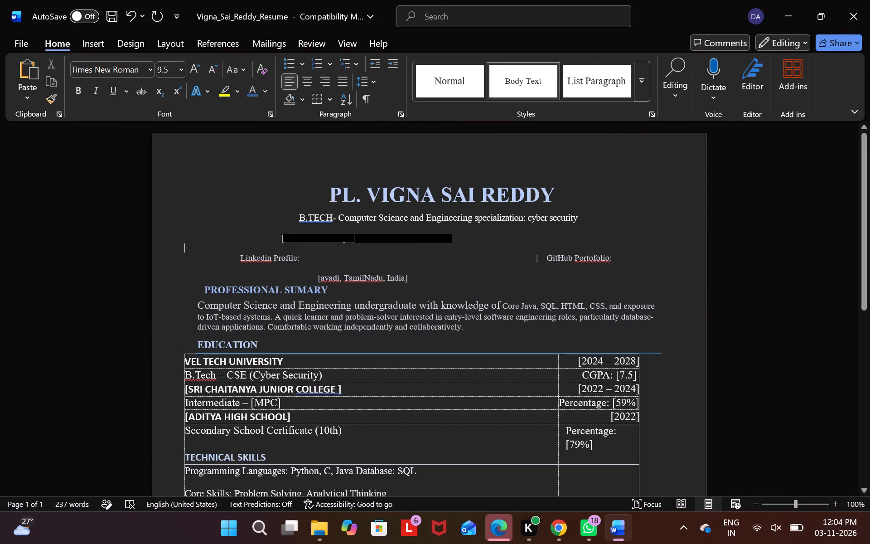
Widen the gap between the divider after the phone number and the e-mail address by ten spaces.
click(355, 238)
key(space)
key(space)
key(space)
key(space)
key(space)
key(space)
key(space)
key(space)
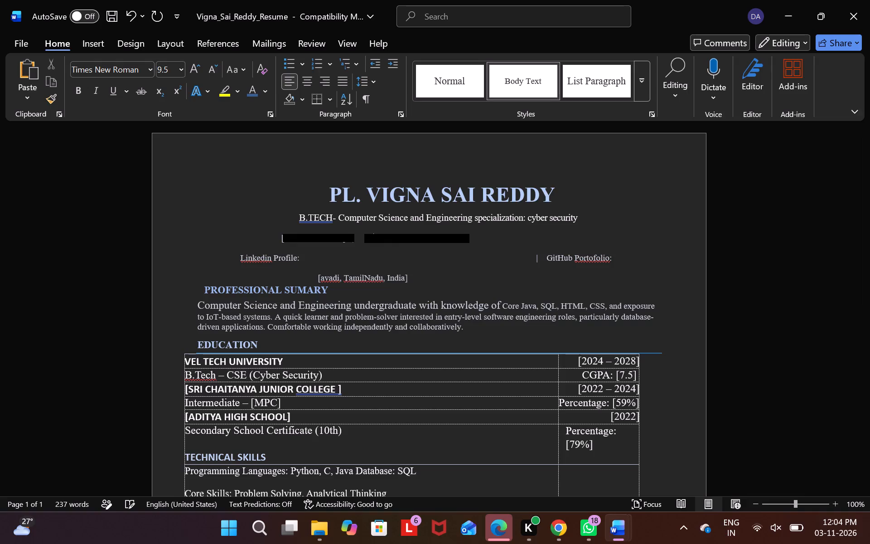
key(space)
key(space)
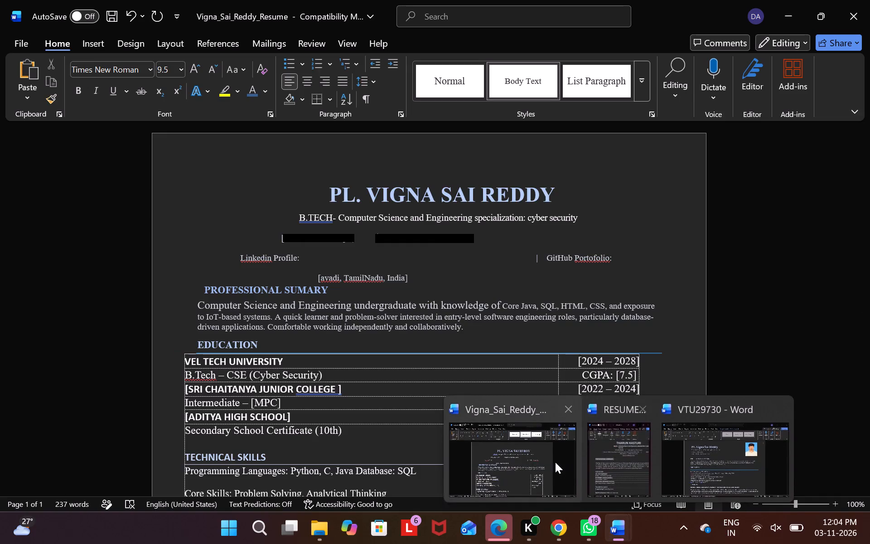
Switch to the RESUME document and compare its contact header side by side with the converted resume's header.
click(643, 461)
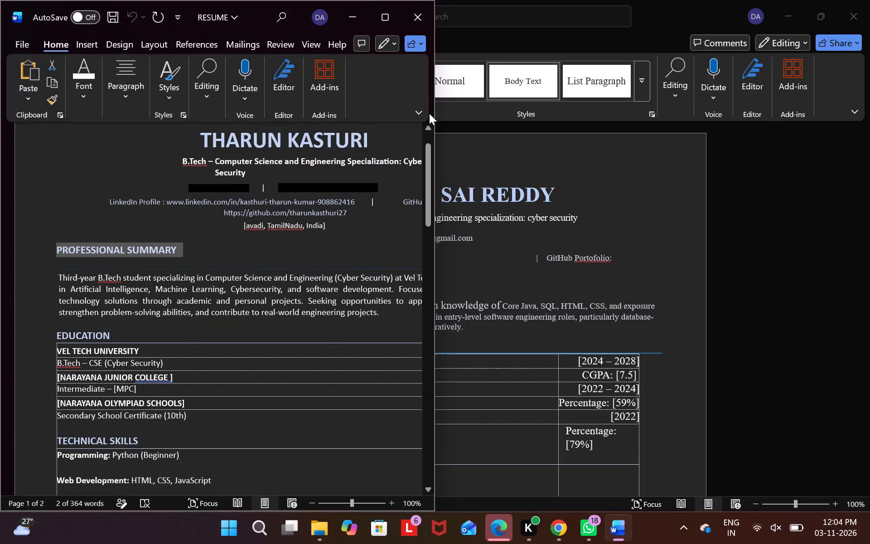
click(391, 24)
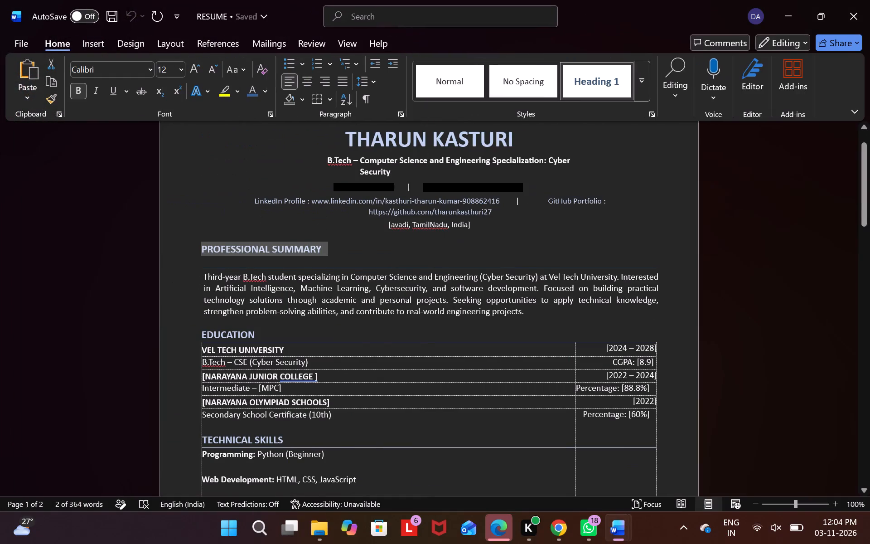
scroll(540, 263, up, 1)
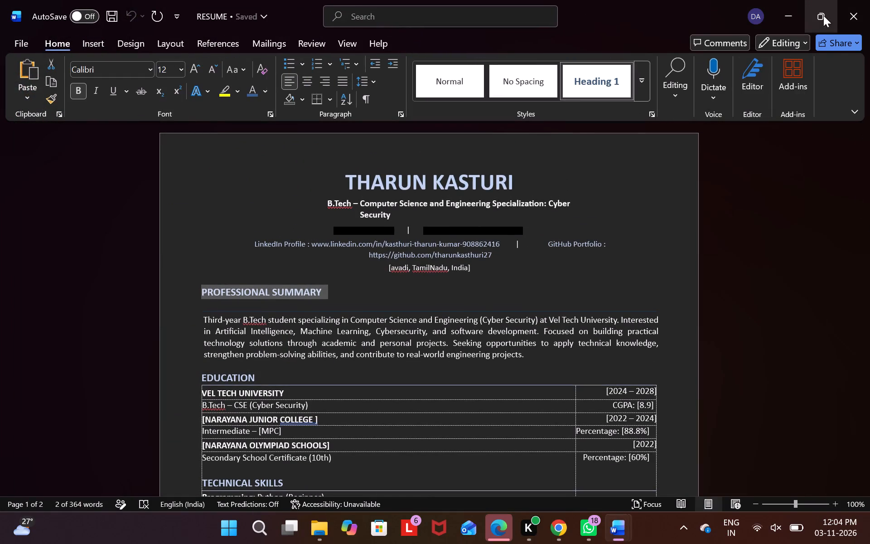
click(768, 49)
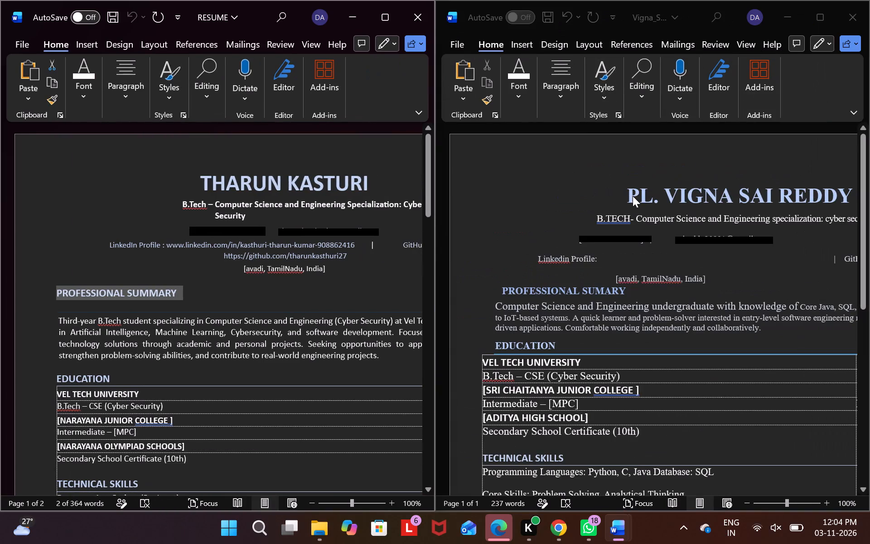
scroll(638, 207, left, 1)
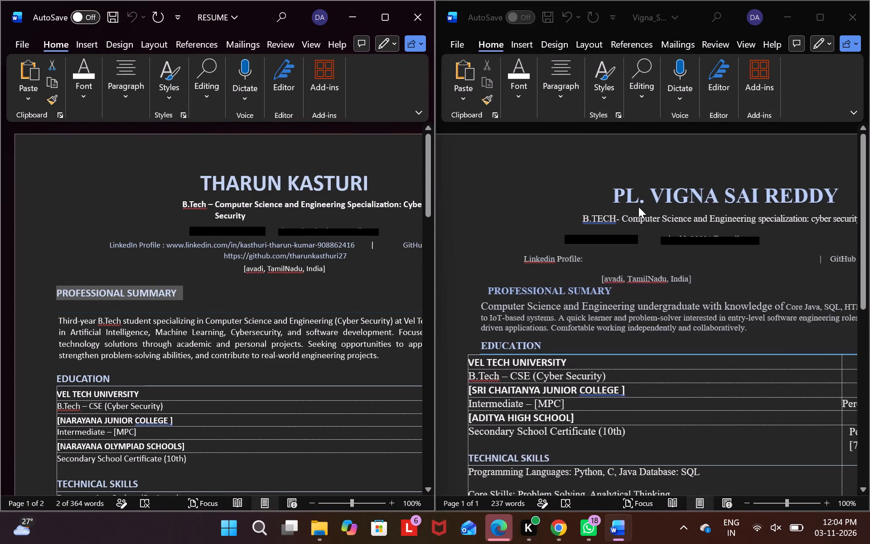
scroll(638, 207, left, 2)
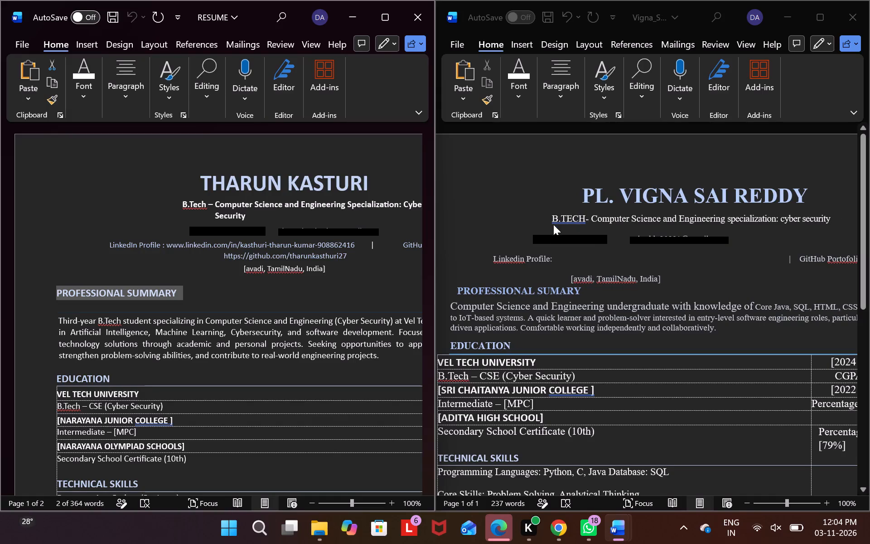
Indent the phone and e-mail line by about nineteen extra leading spaces to centre it beneath the degree line.
click(527, 238)
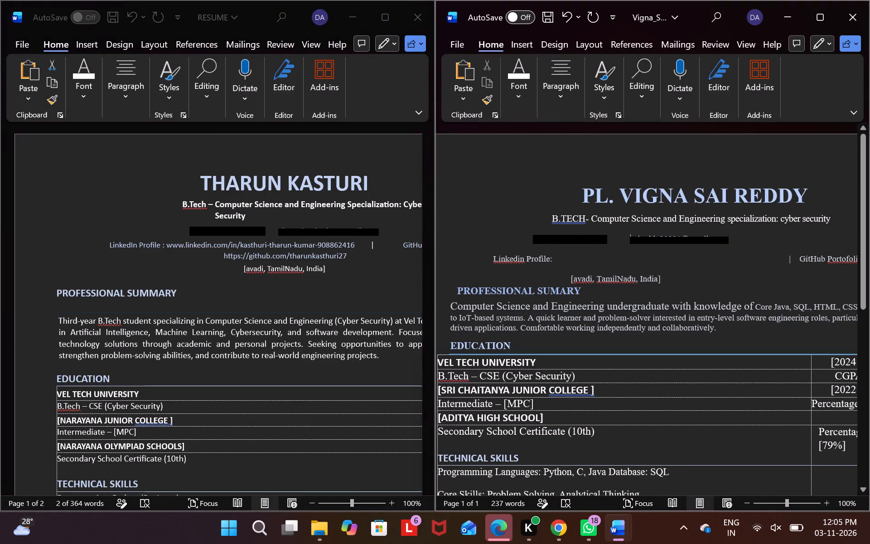
click(530, 238)
key(space)
key(space)
key(space)
key(space)
key(space)
key(space)
key(space)
key(space)
key(space)
key(space)
key(space)
key(space)
key(space)
key(space)
key(space)
key(space)
key(space)
key(space)
key(space)
key(space)
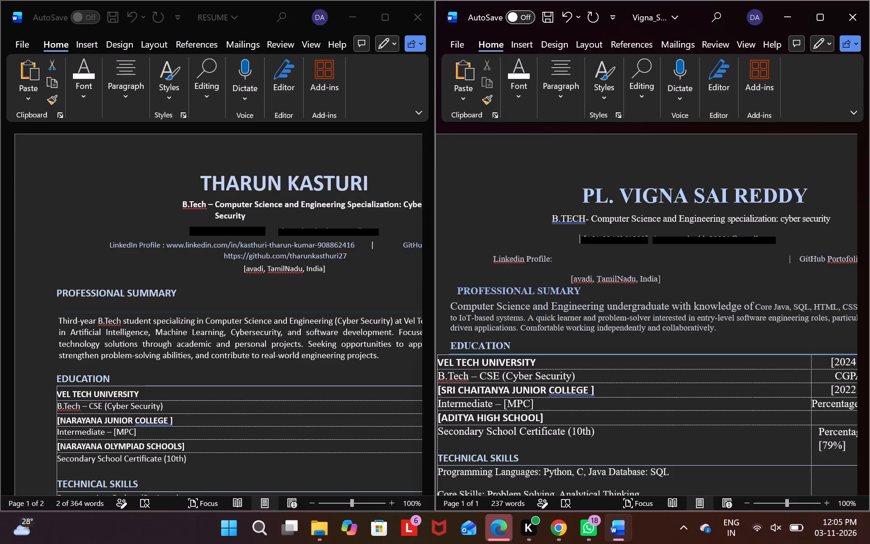
key(BackSpace)
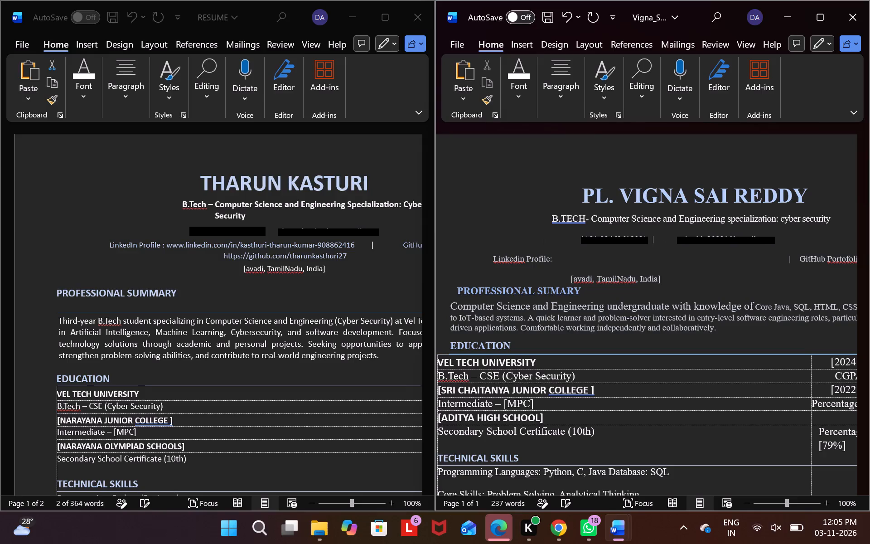
Remove one extra space from the start of the phone and e-mail line.
key(BackSpace)
Compare the sections of the converted resume with the RESUME document side by side, from the header down to the declaration.
scroll(498, 251, down, 1)
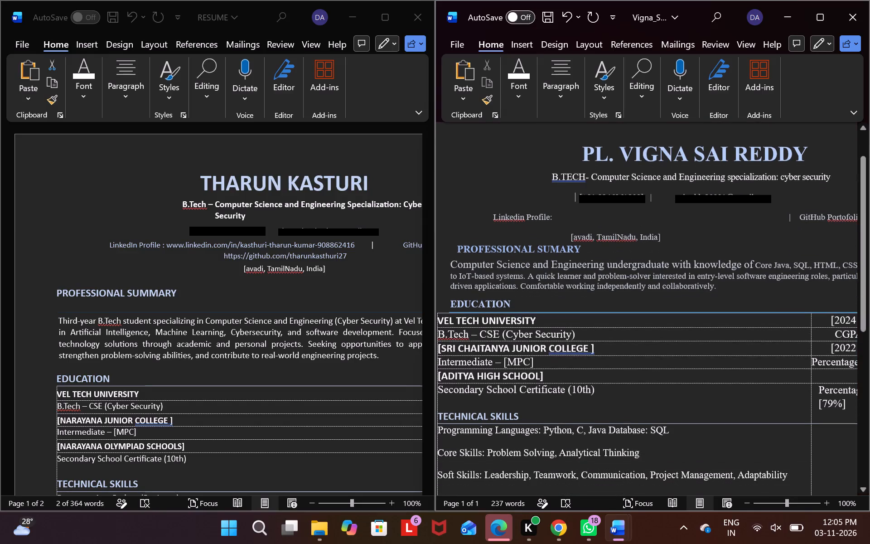
scroll(498, 251, down, 1)
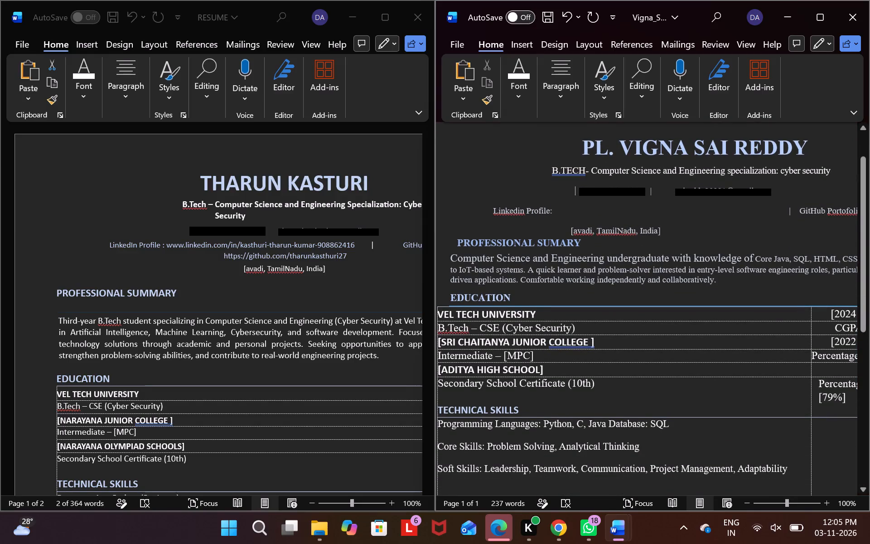
scroll(658, 223, up, 1)
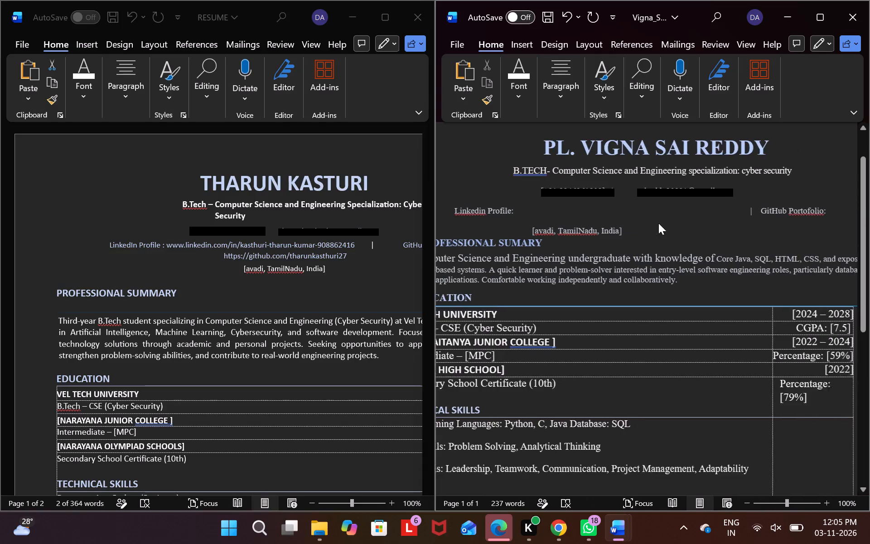
scroll(658, 223, up, 1)
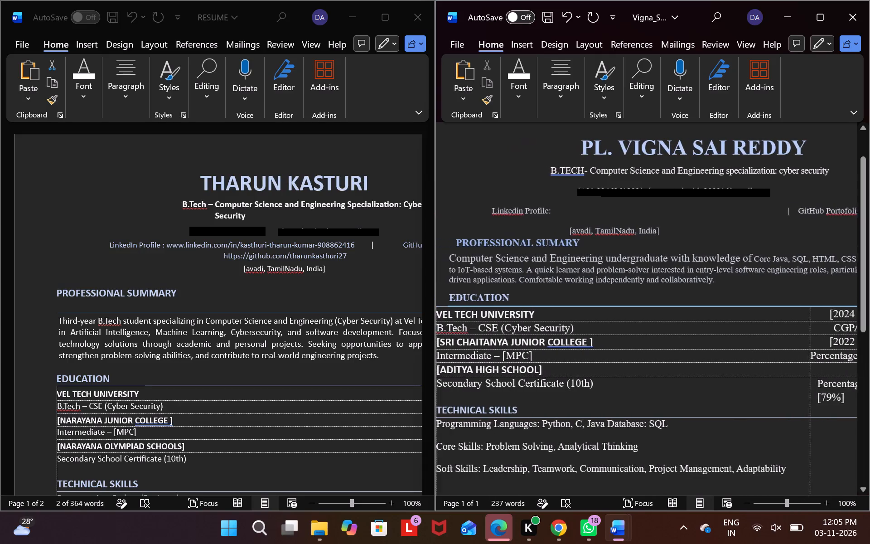
scroll(658, 223, up, 4)
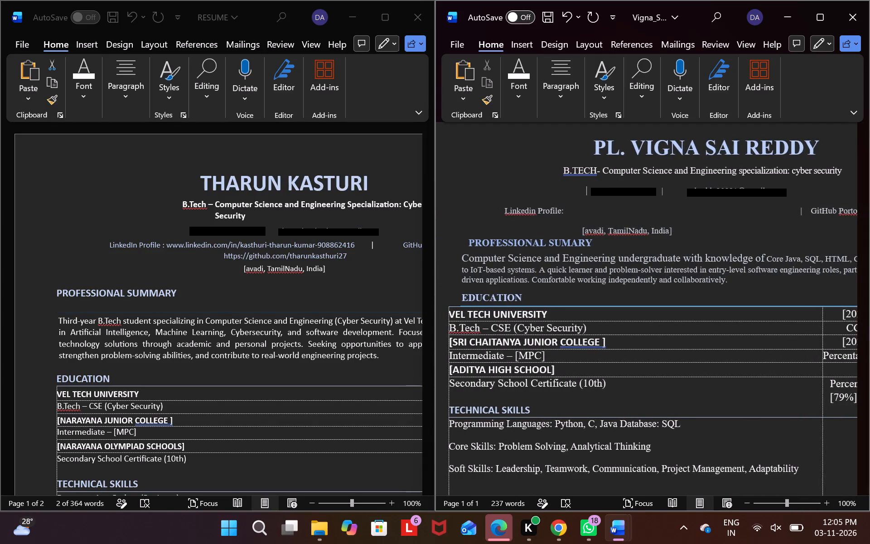
scroll(658, 223, down, 1)
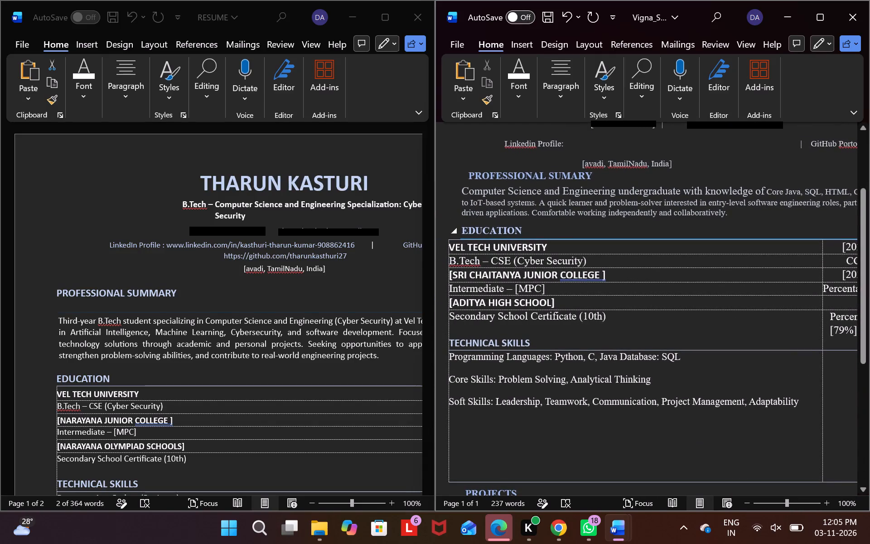
scroll(376, 279, down, 3)
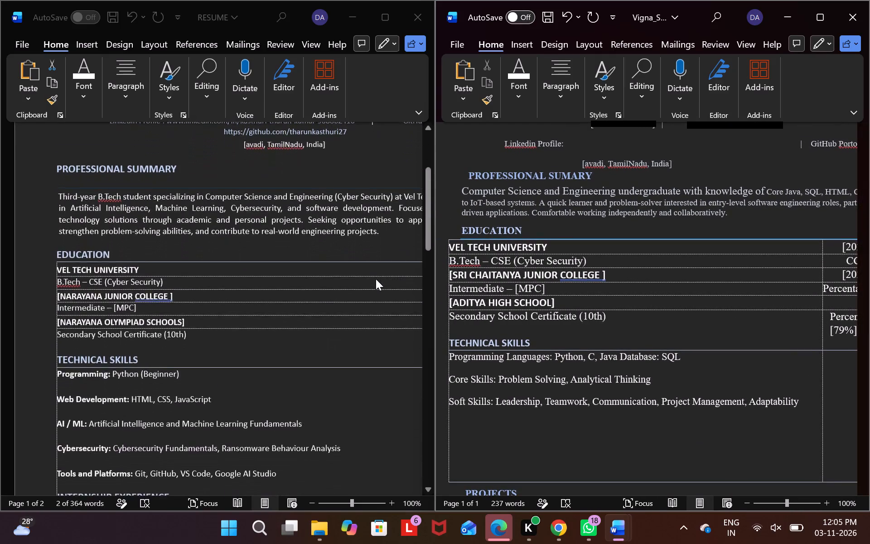
scroll(376, 279, down, 1)
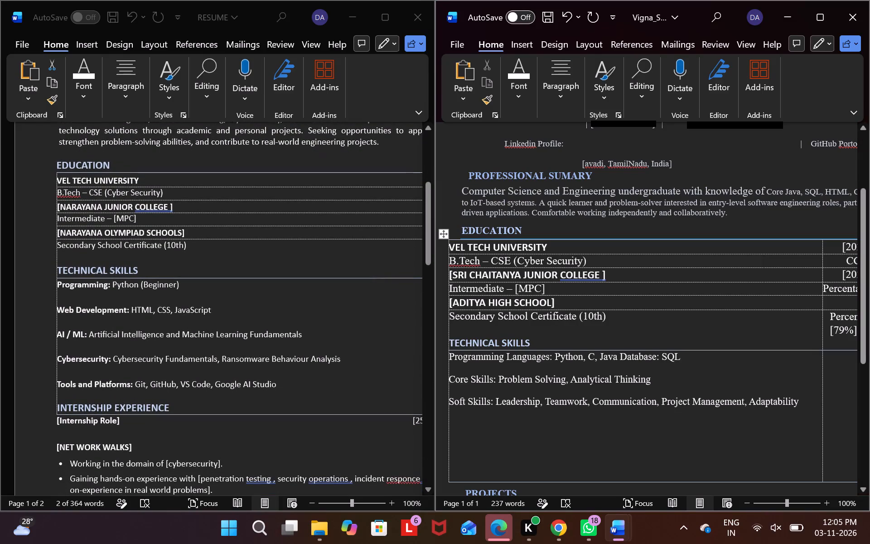
scroll(605, 362, down, 1)
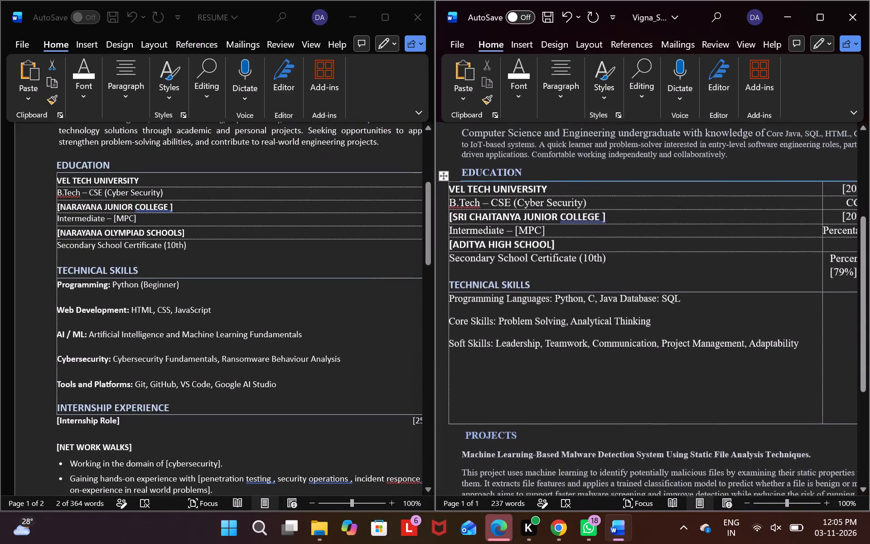
scroll(605, 362, down, 1)
scroll(348, 342, down, 1)
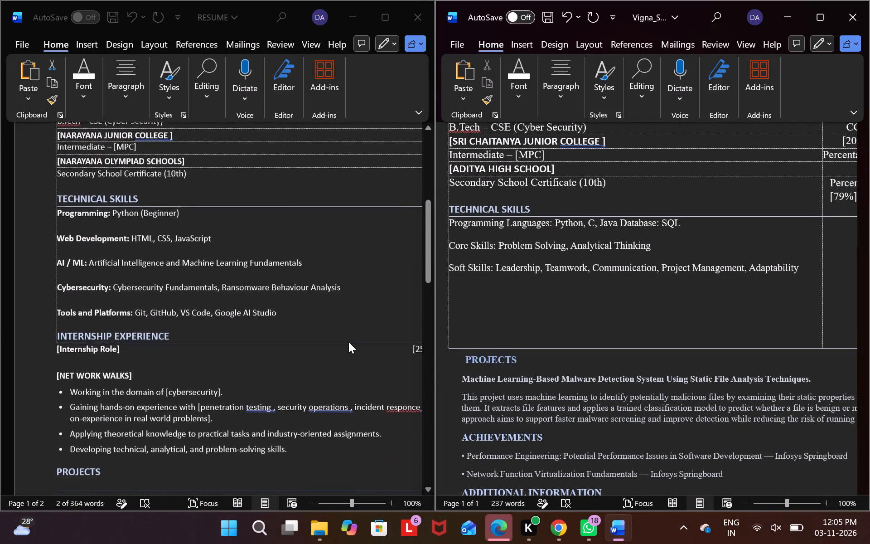
scroll(348, 342, down, 3)
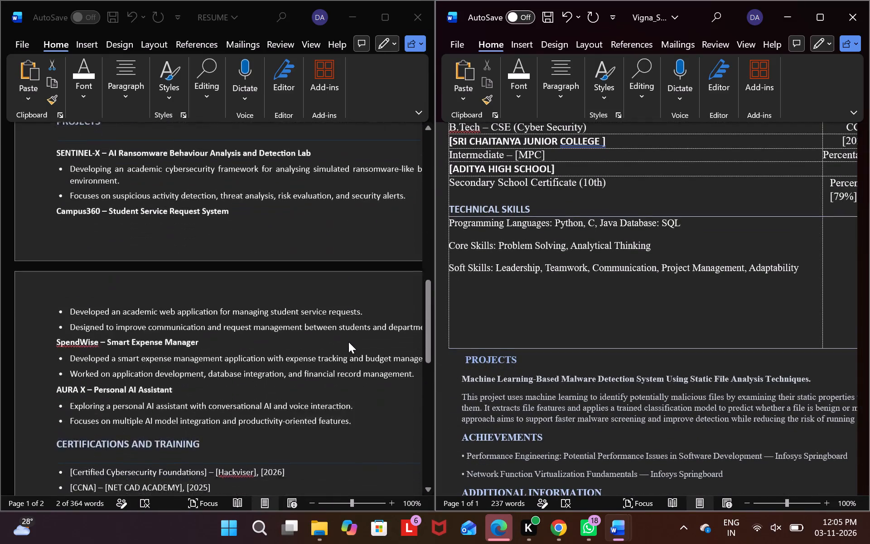
scroll(348, 342, down, 2)
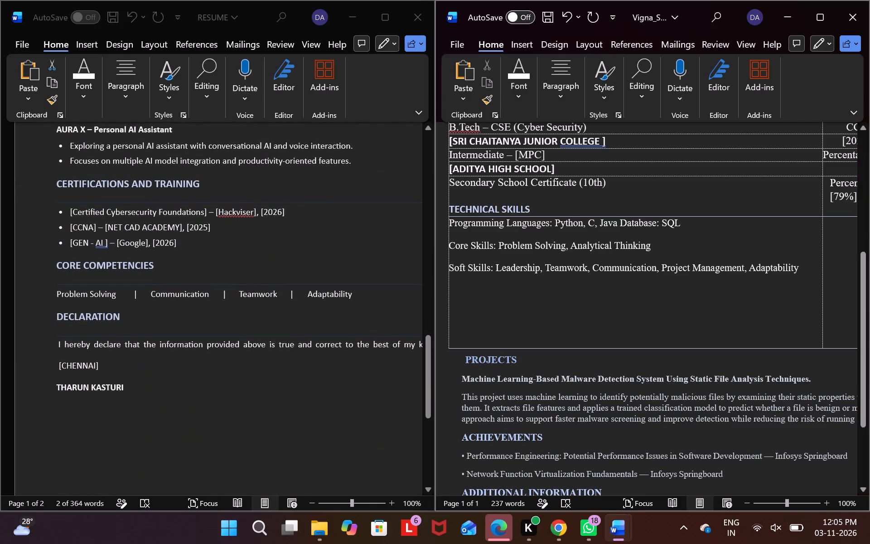
scroll(595, 366, down, 2)
scroll(595, 366, up, 1)
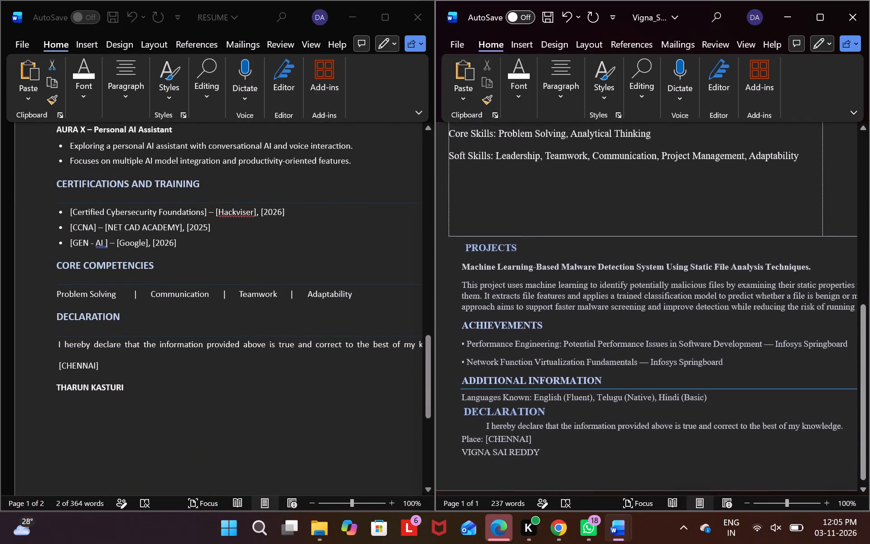
scroll(595, 366, up, 2)
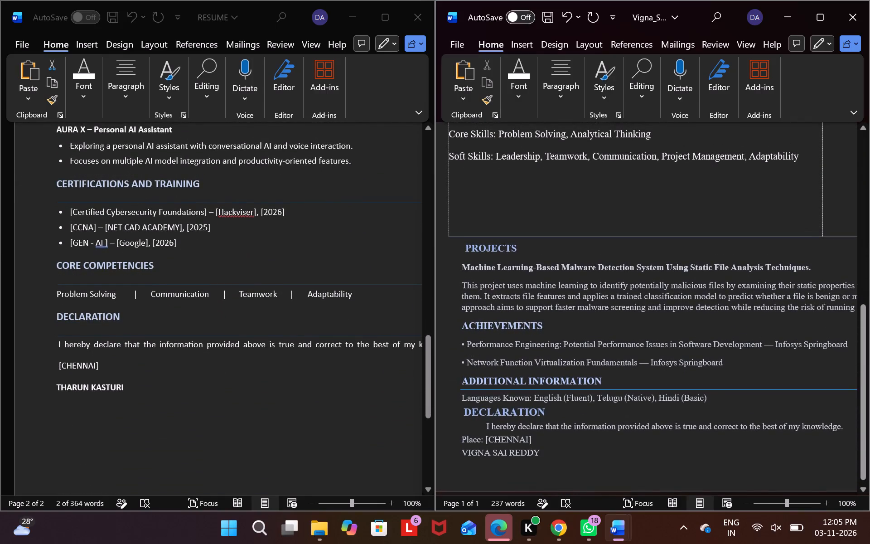
scroll(595, 366, up, 4)
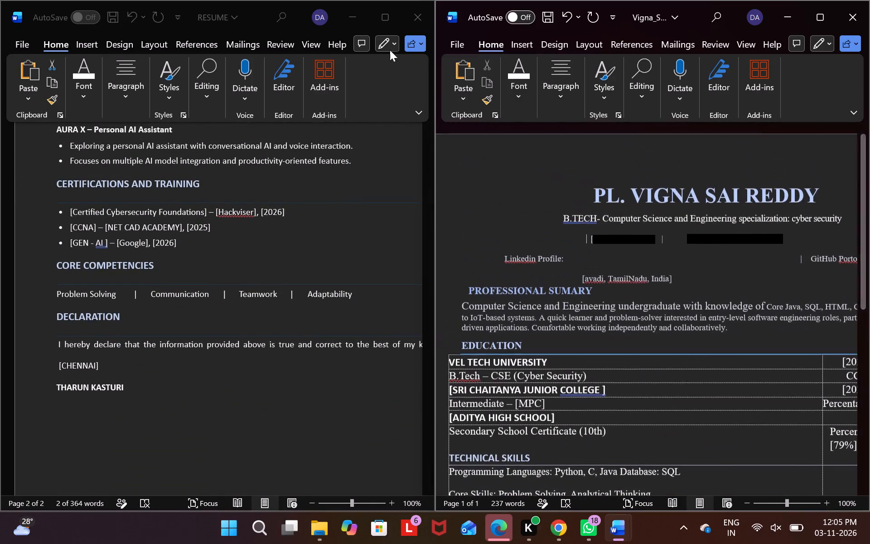
Minimise the RESUME document and maximise the converted resume's window to fill the screen.
click(360, 15)
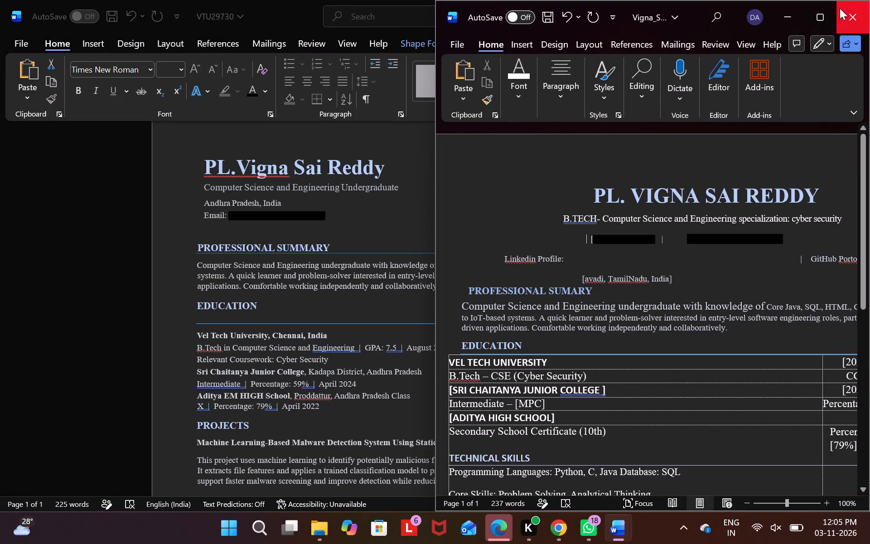
click(827, 12)
scroll(451, 248, up, 2)
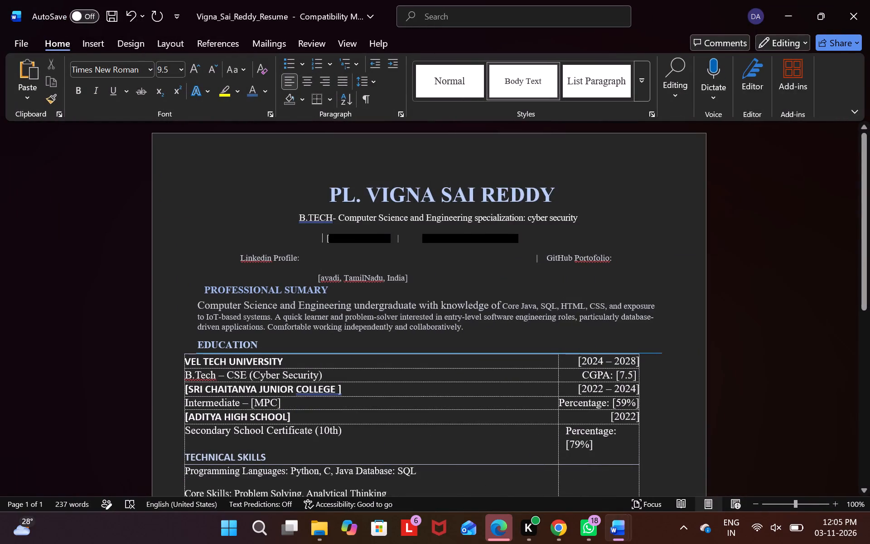
scroll(451, 248, down, 8)
scroll(451, 248, up, 6)
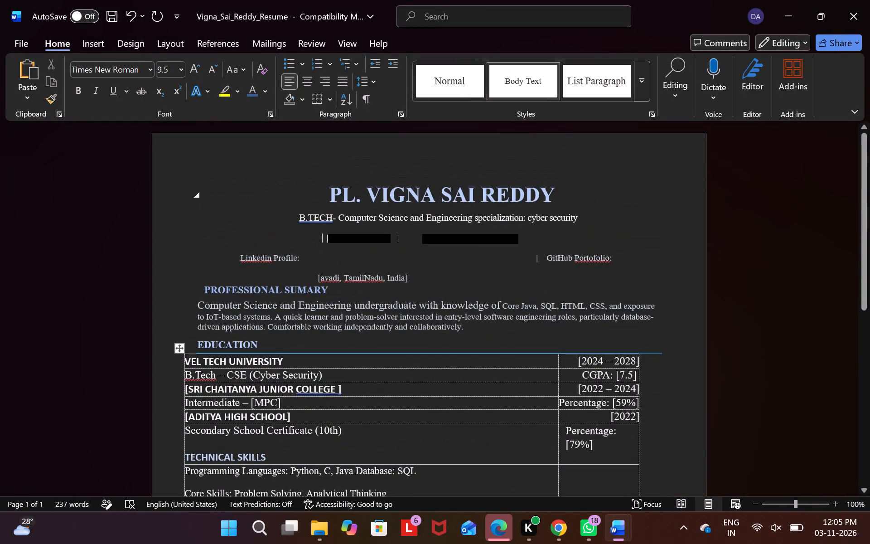
Turn on AutoSave for the converted resume by uploading a copy to the personal OneDrive.
click(83, 12)
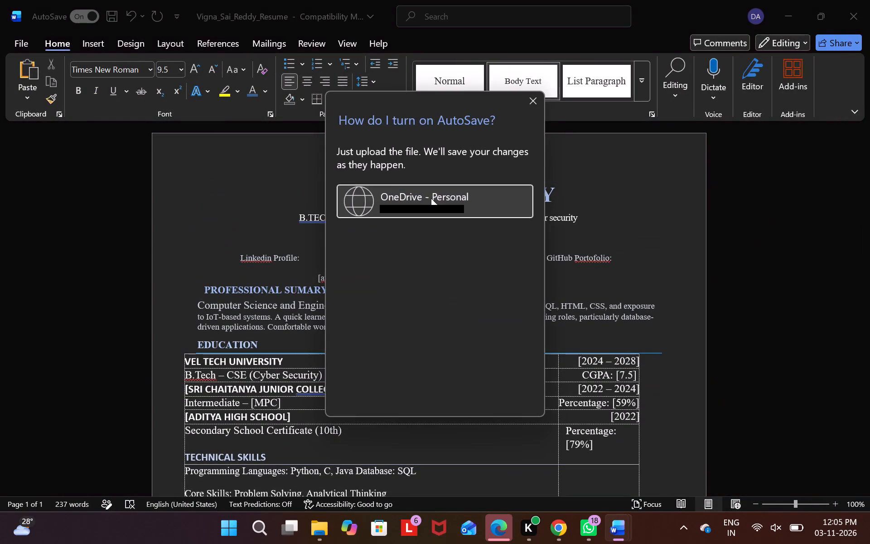
click(416, 205)
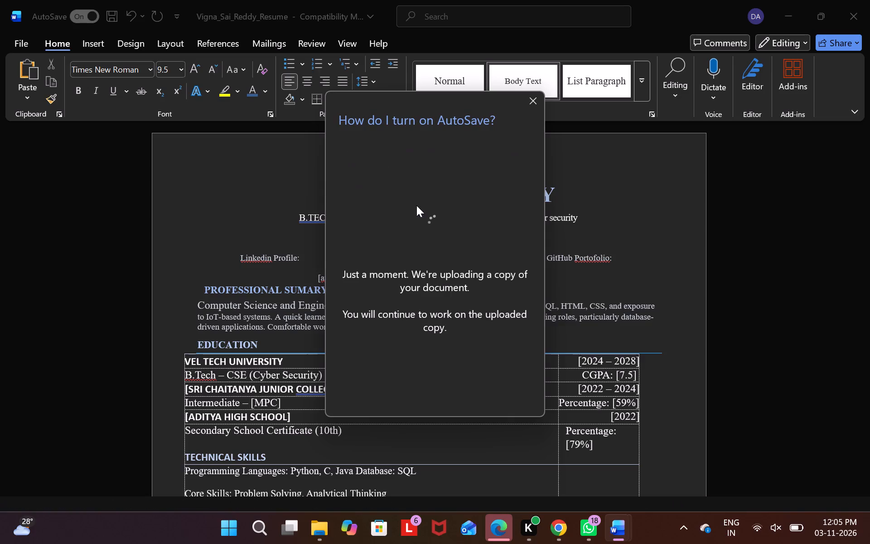
click(416, 205)
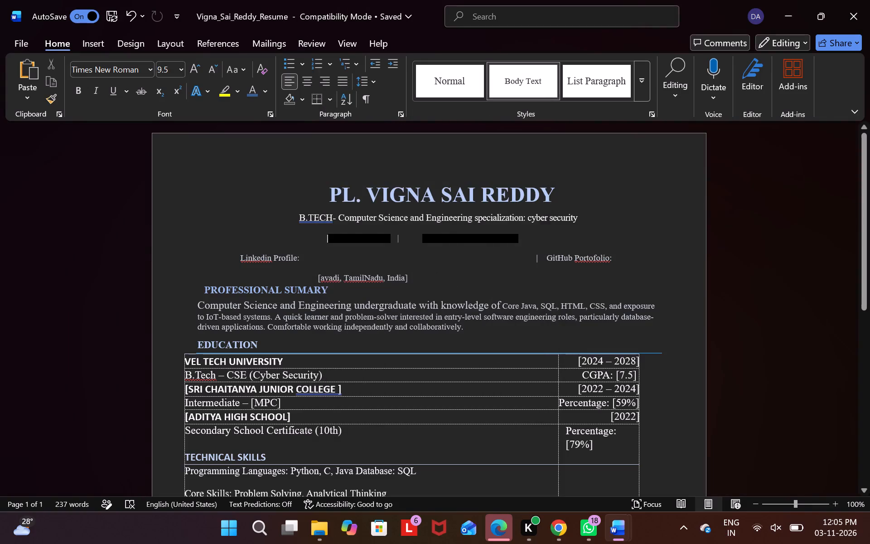
Rename the uploaded resume file as "bunny resume", keeping it in the OneDrive Documents folder.
click(237, 16)
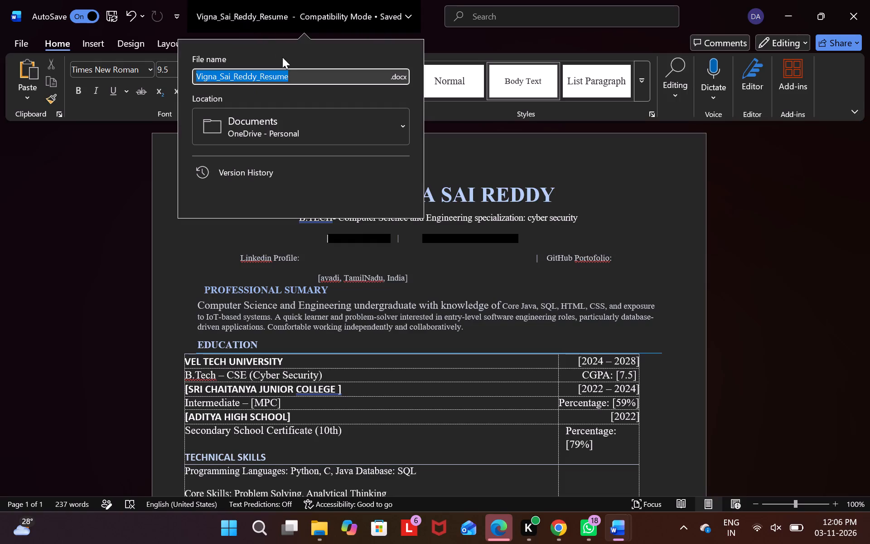
key(BackSpace)
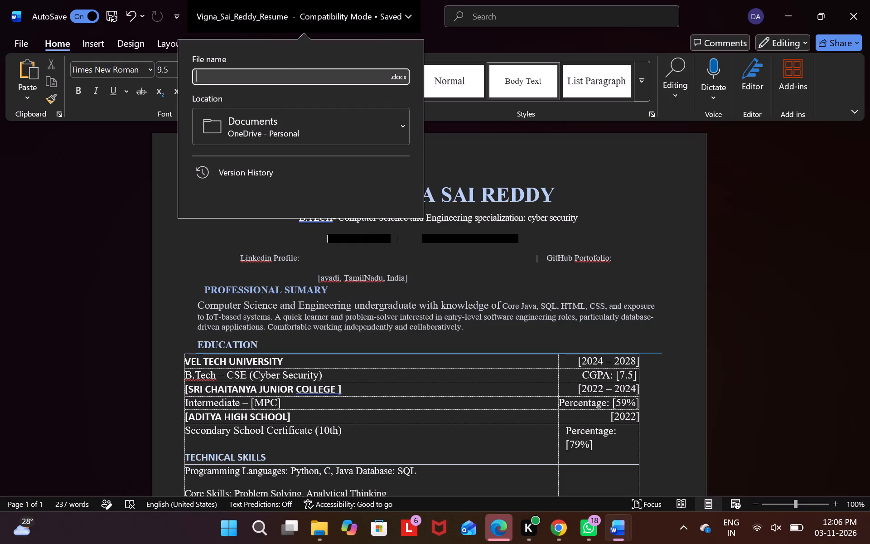
text(bunny resume)
key(space)
click(57, 220)
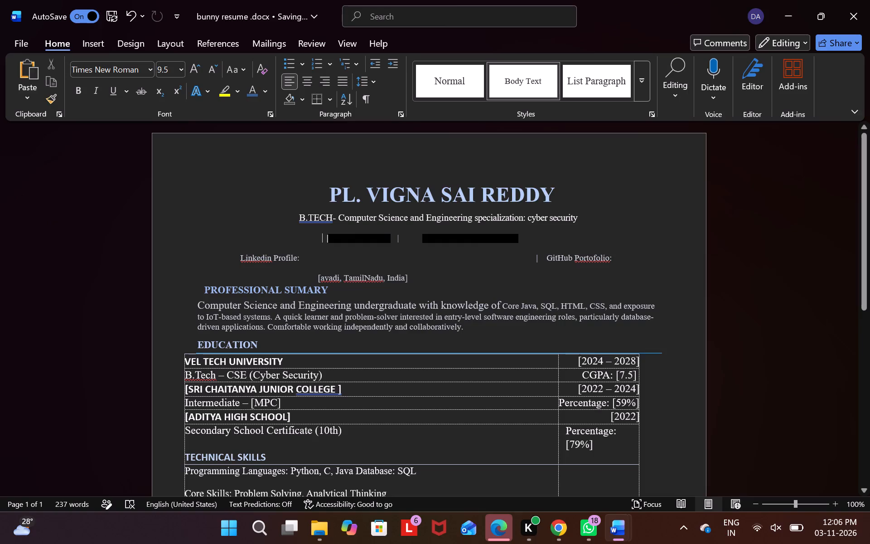
Give the renamed resume a final check down to the declaration and close the document.
scroll(273, 295, down, 4)
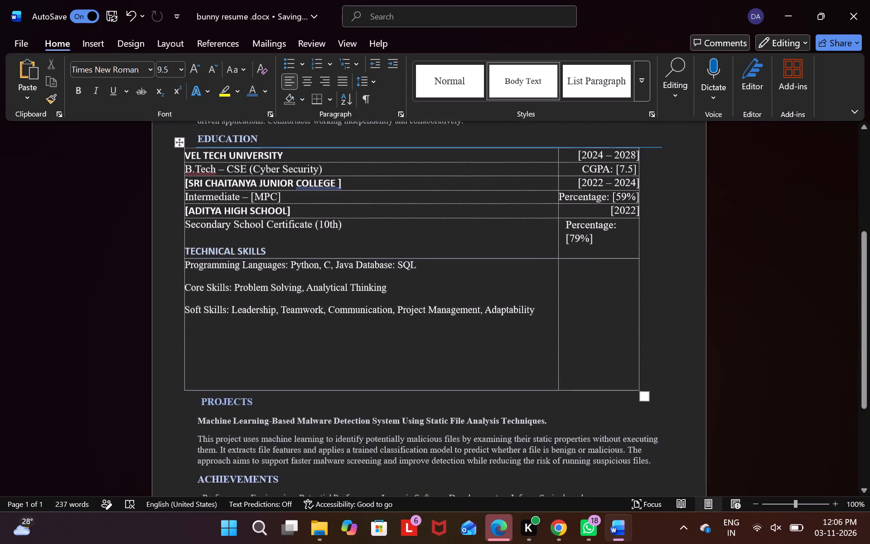
scroll(273, 295, down, 4)
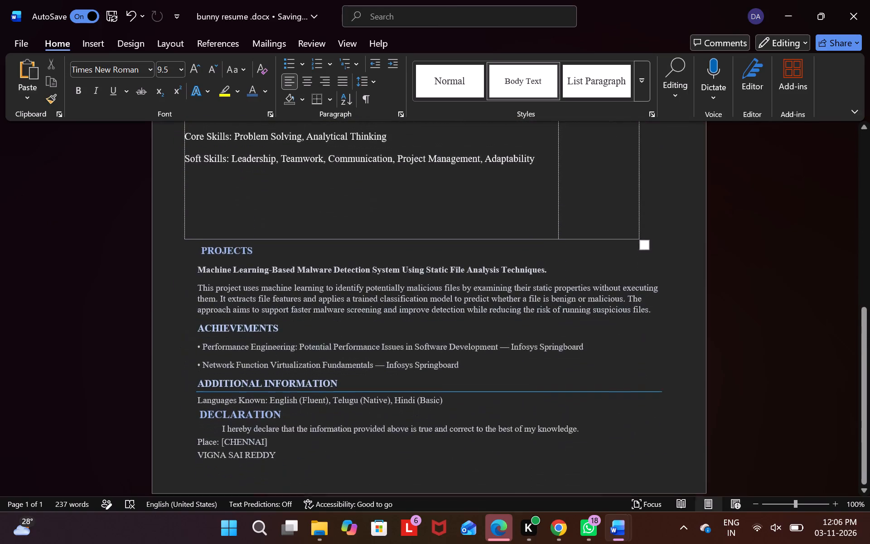
scroll(273, 295, down, 2)
scroll(273, 295, up, 10)
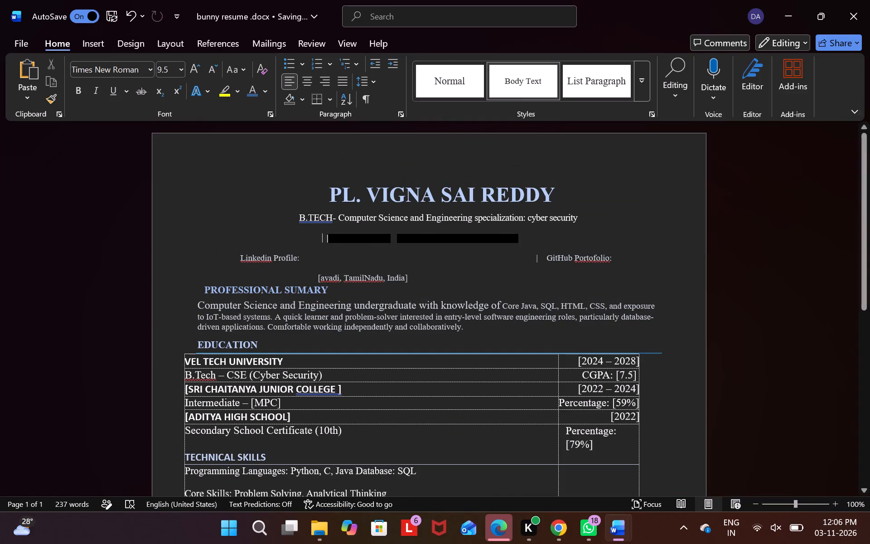
click(855, 7)
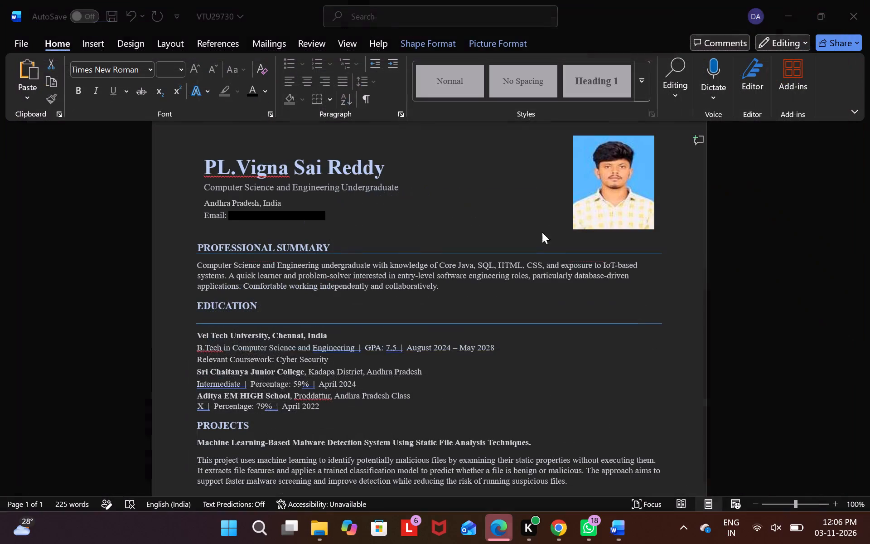
click(857, 16)
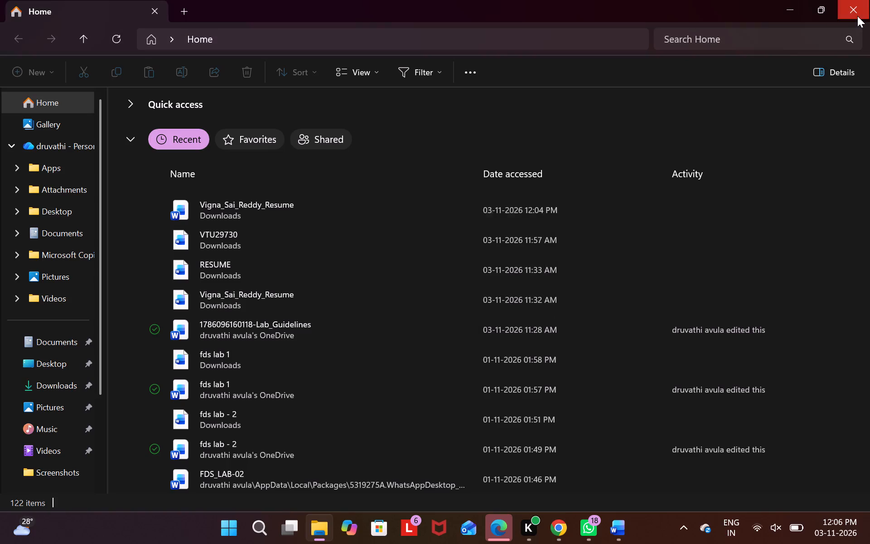
click(851, 11)
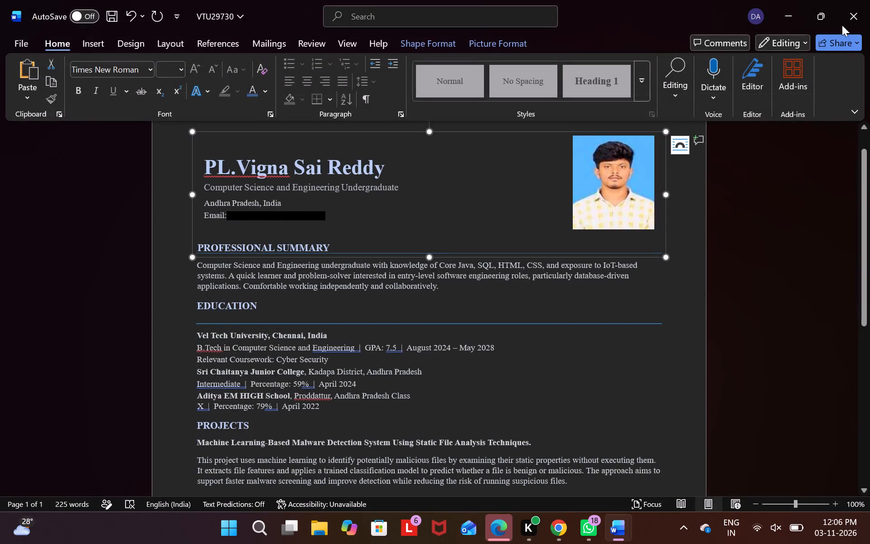
click(855, 6)
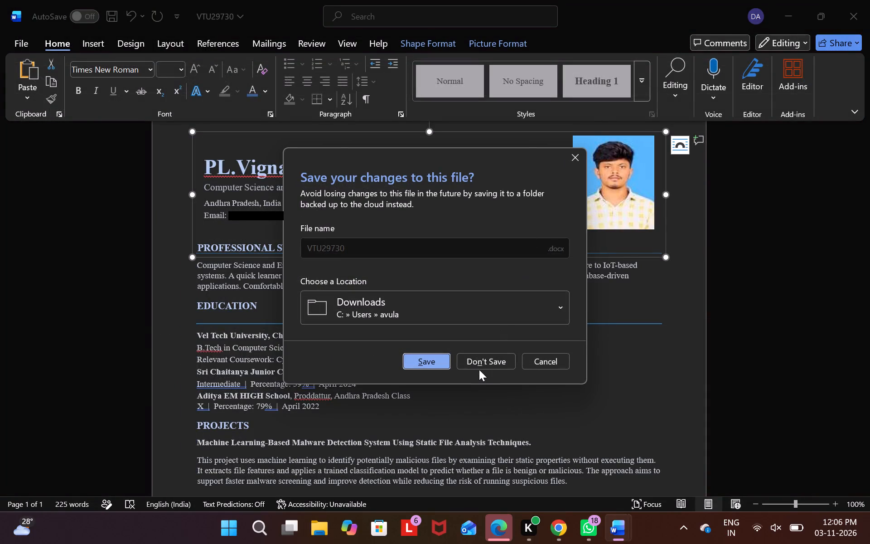
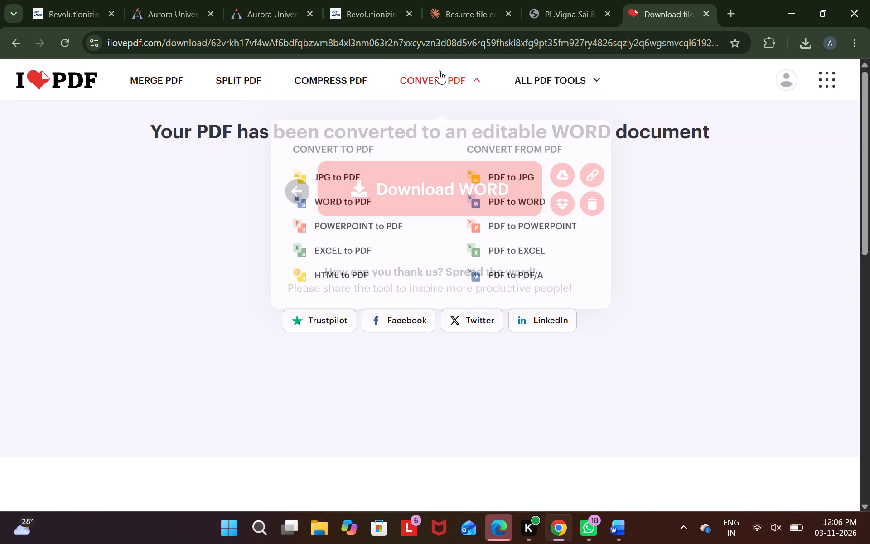
Convert the "bunny resume" file from the OneDrive Documents folder to PDF with iLovePDF's WORD to PDF tool in Chrome.
click(358, 191)
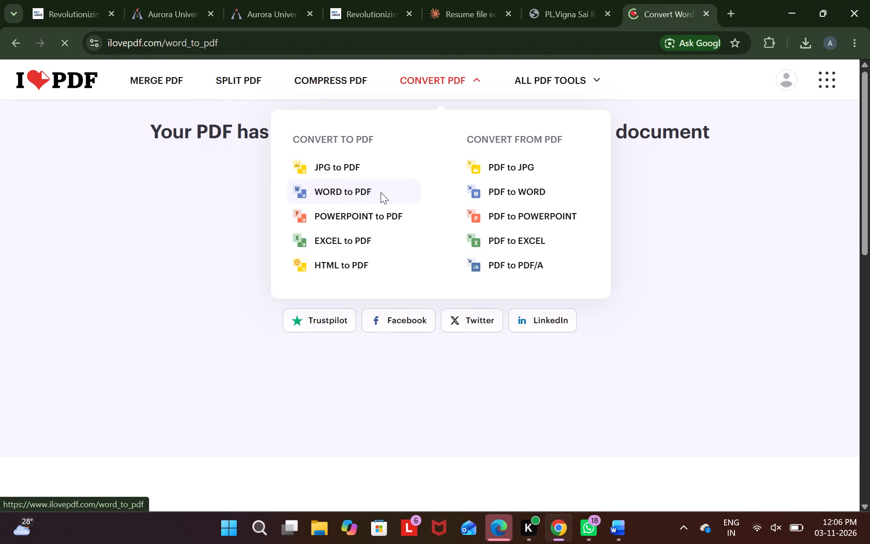
click(391, 223)
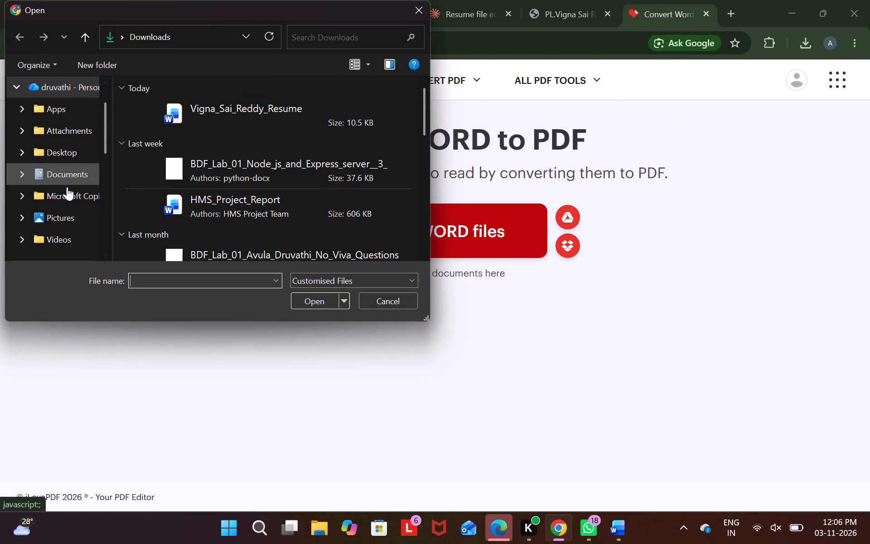
click(64, 177)
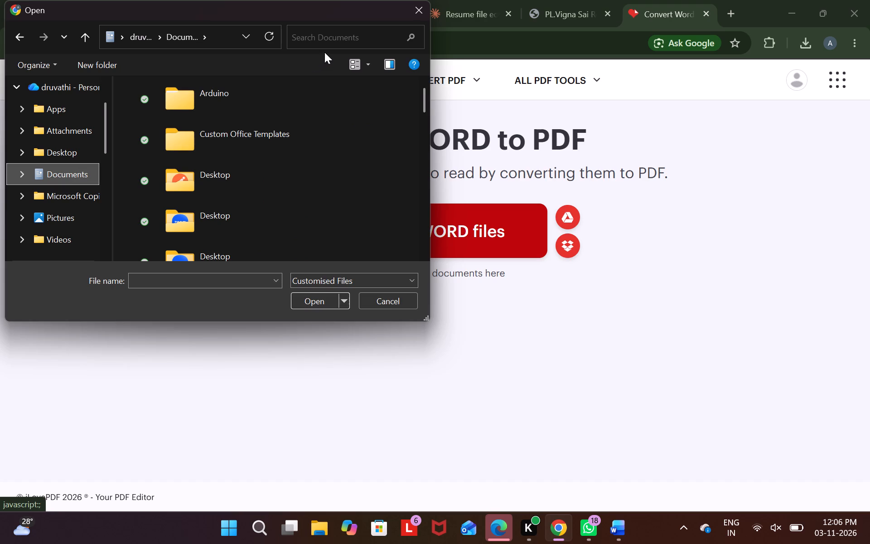
click(328, 35)
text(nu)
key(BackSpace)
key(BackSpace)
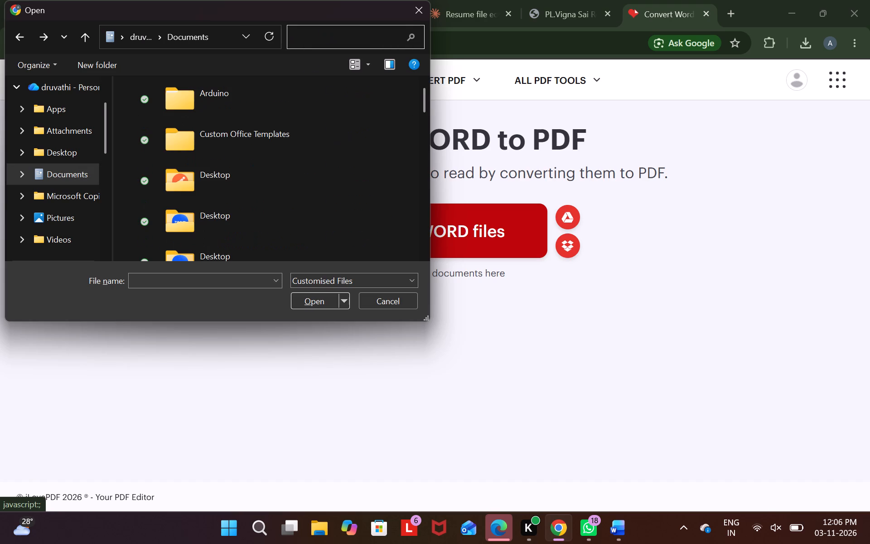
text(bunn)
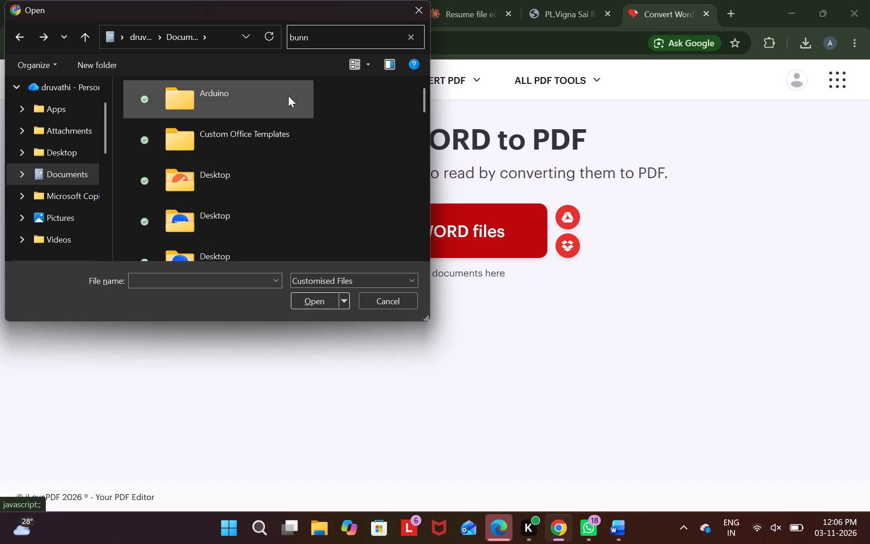
click(250, 105)
click(320, 304)
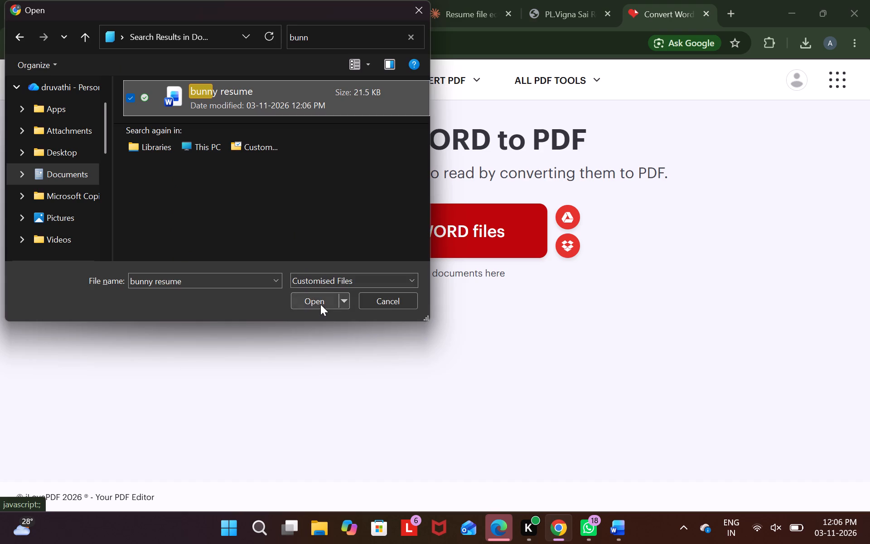
click(697, 468)
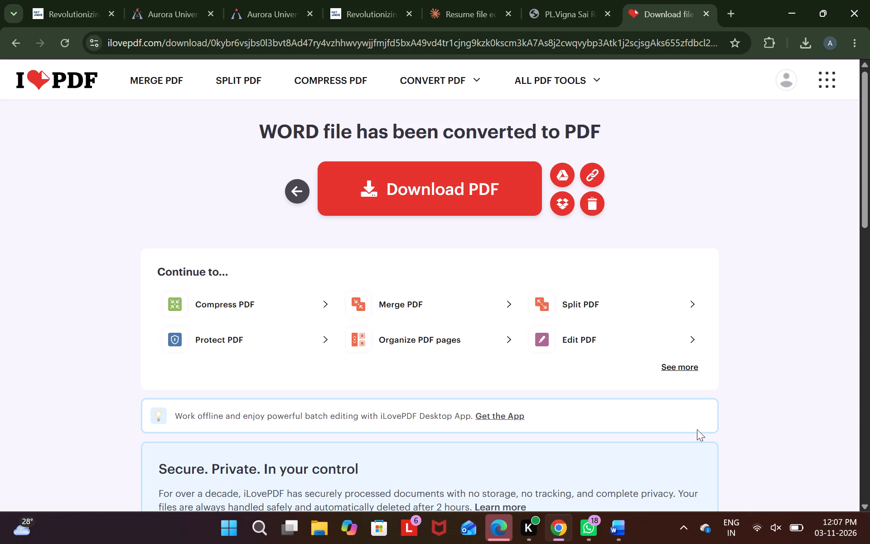
Download the PDF converted from the "bunny resume" Word file in Chrome.
click(466, 204)
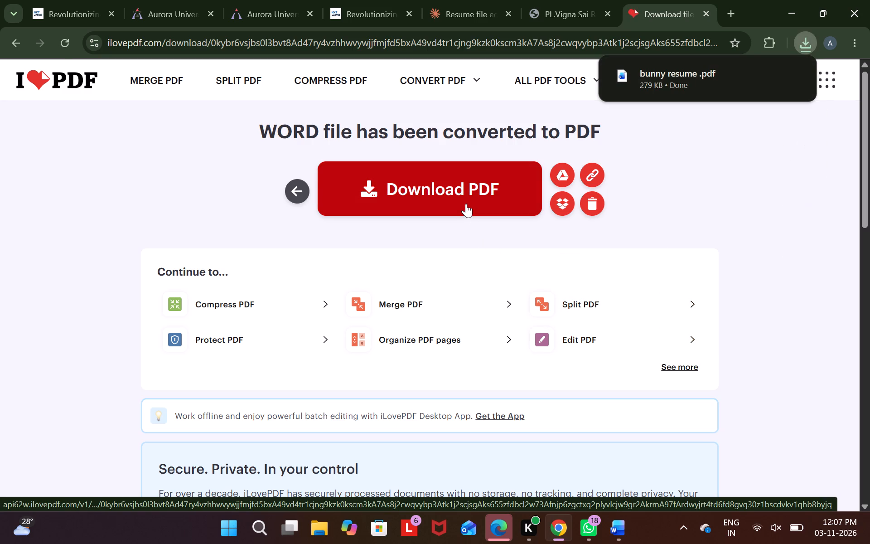
Open the downloaded "bunny resume" PDF and review its layout from the header down to the declaration.
click(667, 87)
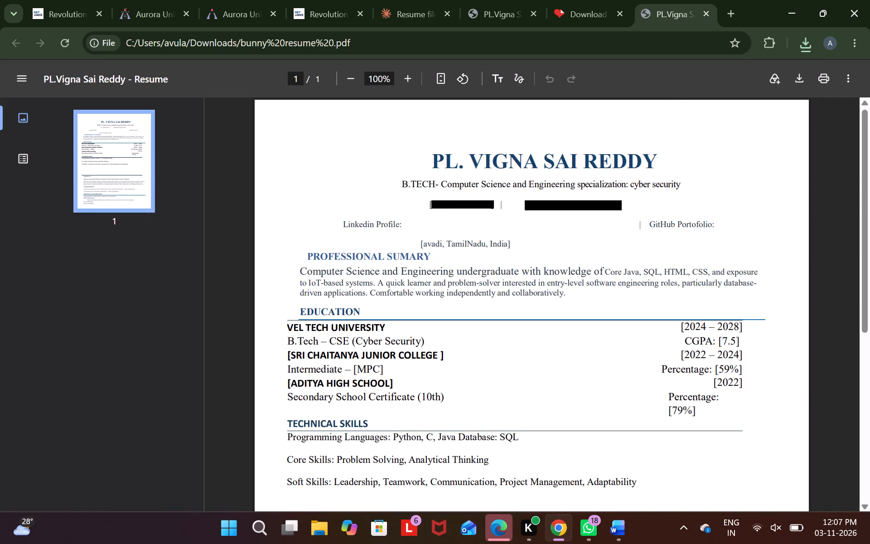
scroll(409, 266, down, 1)
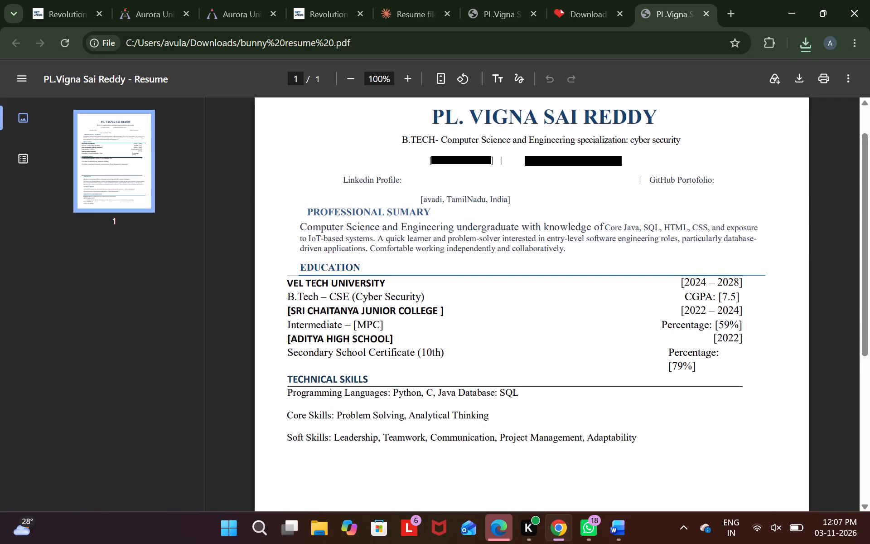
scroll(409, 266, down, 1)
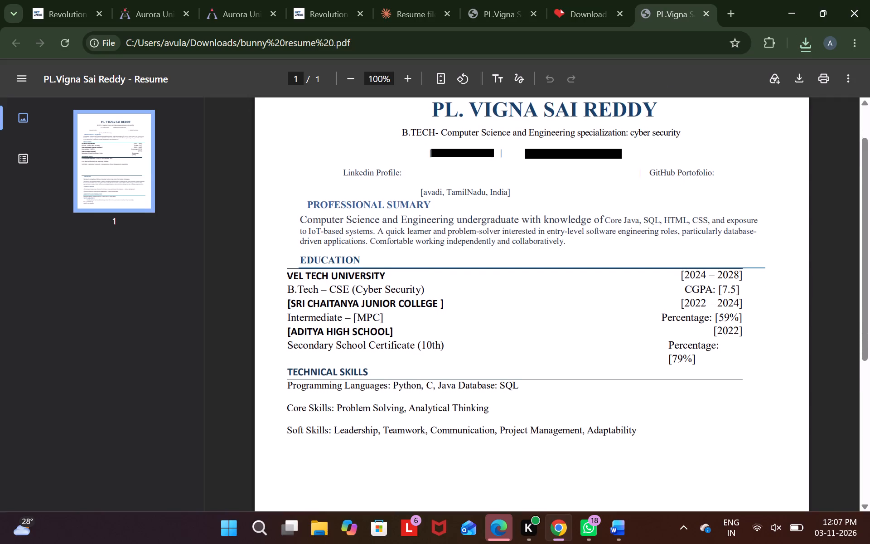
scroll(409, 266, down, 2)
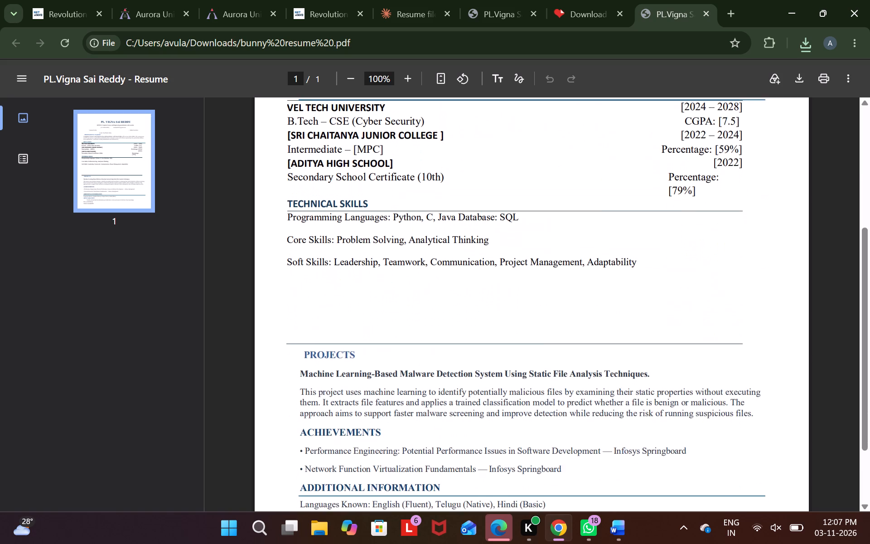
scroll(409, 266, down, 4)
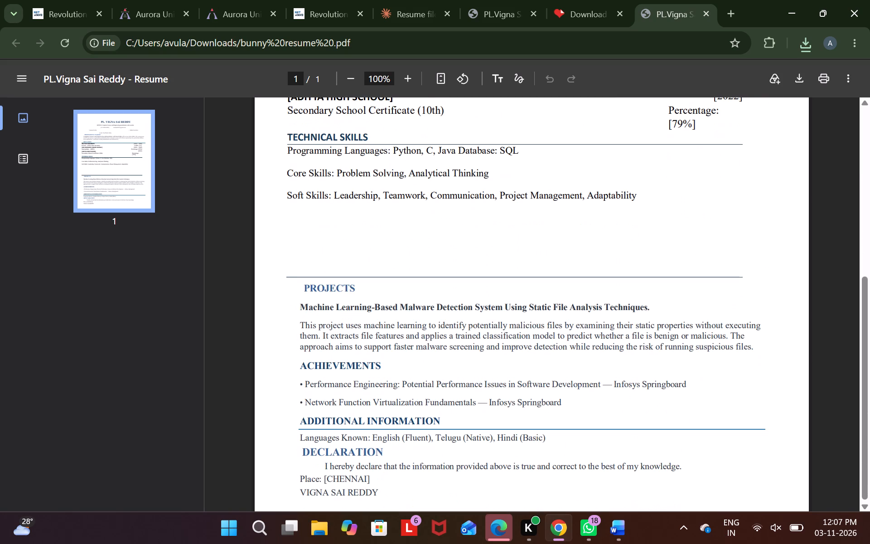
scroll(409, 266, down, 1)
scroll(409, 266, up, 1)
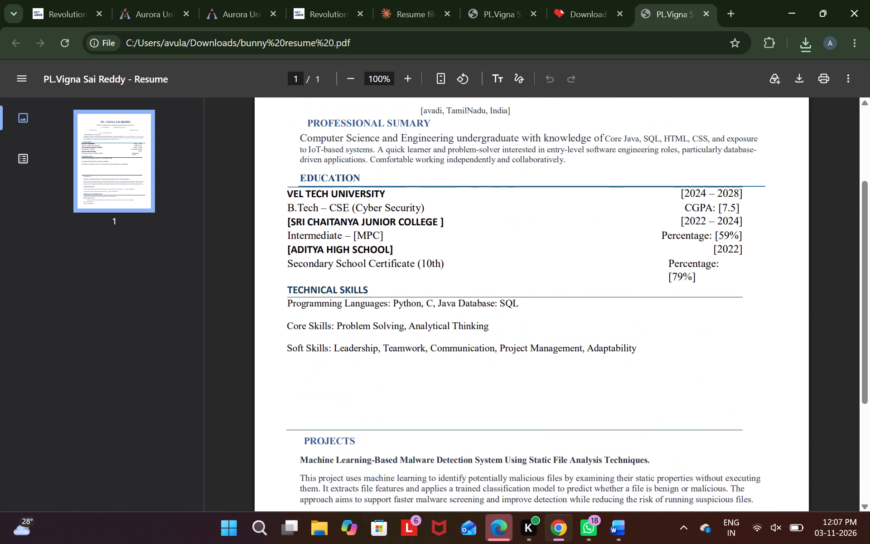
scroll(409, 266, up, 1)
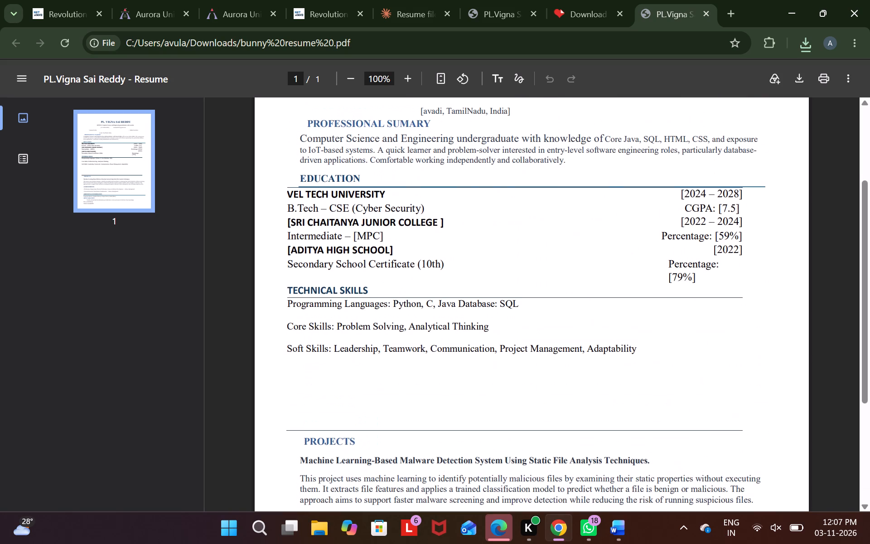
scroll(409, 266, up, 1)
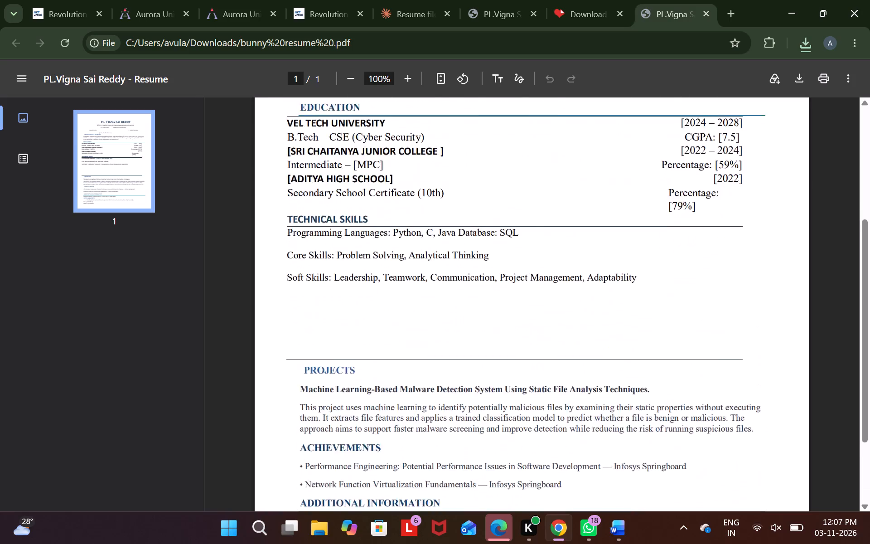
scroll(409, 266, up, 1)
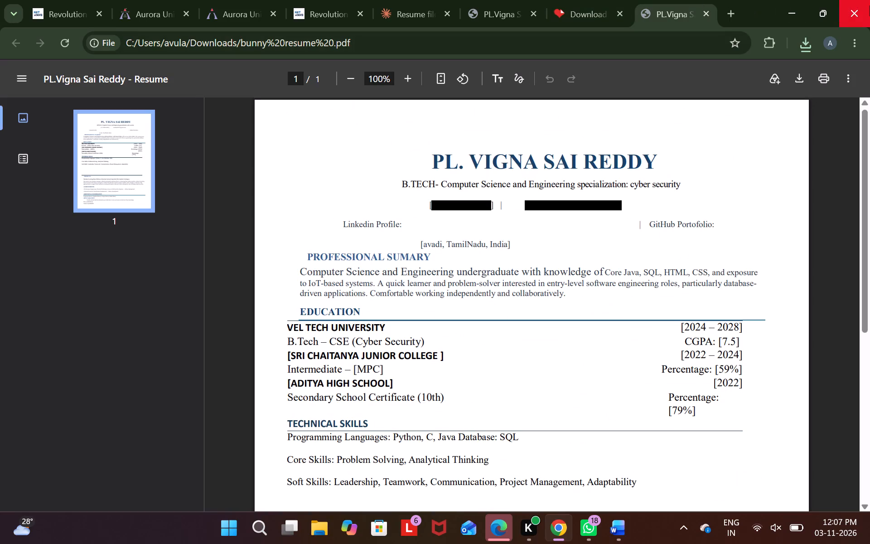